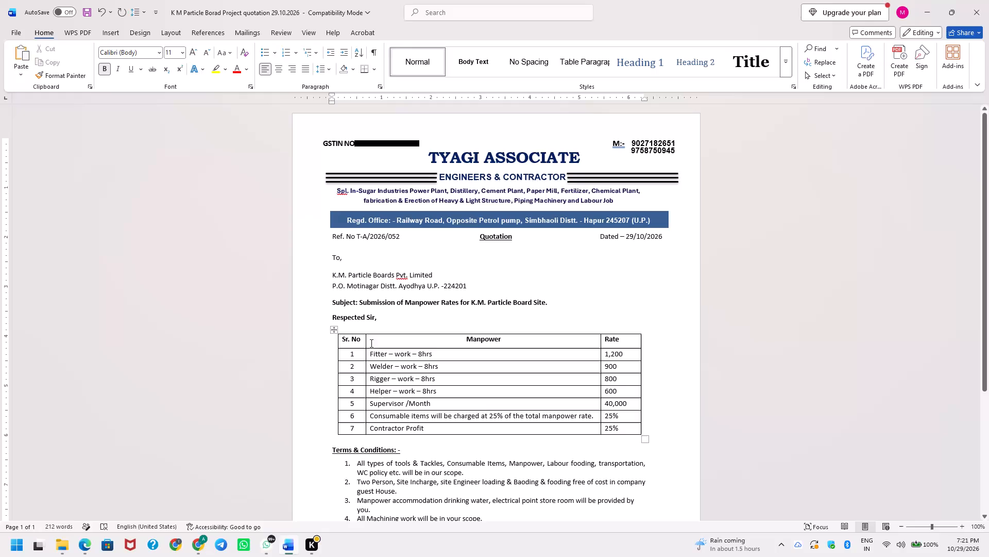
Delete the six numbered items under the Terms & Conditions heading.
click(331, 463)
key(shift+Down)
key(shift+Down)
key(shift+Down)
key(shift+Down)
key(shift+Down)
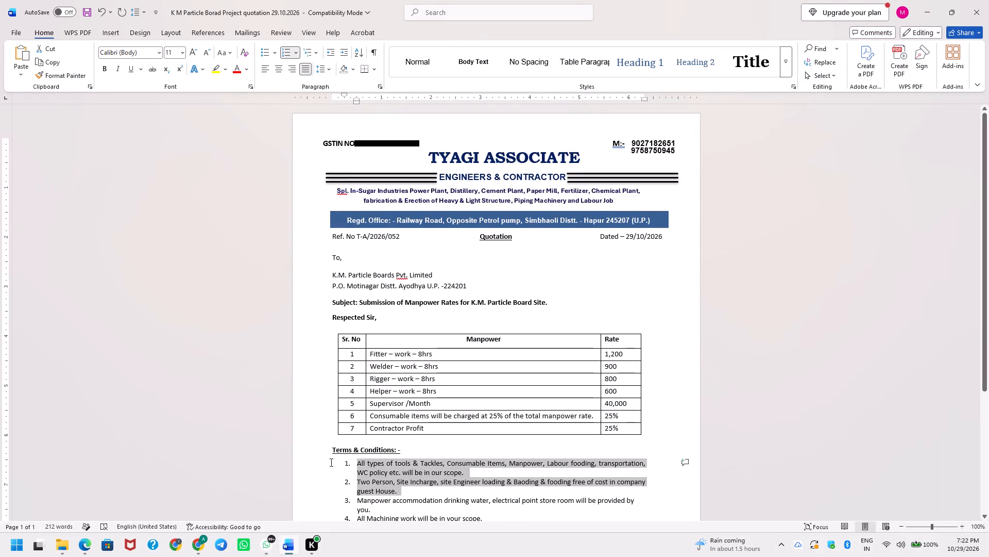
key(shift+Down)
key(shift+Down)
key(shift+Down)
key(shift+Down)
key(shift+Down)
key(shift+Down)
key(shift+Down)
key(shift+Down)
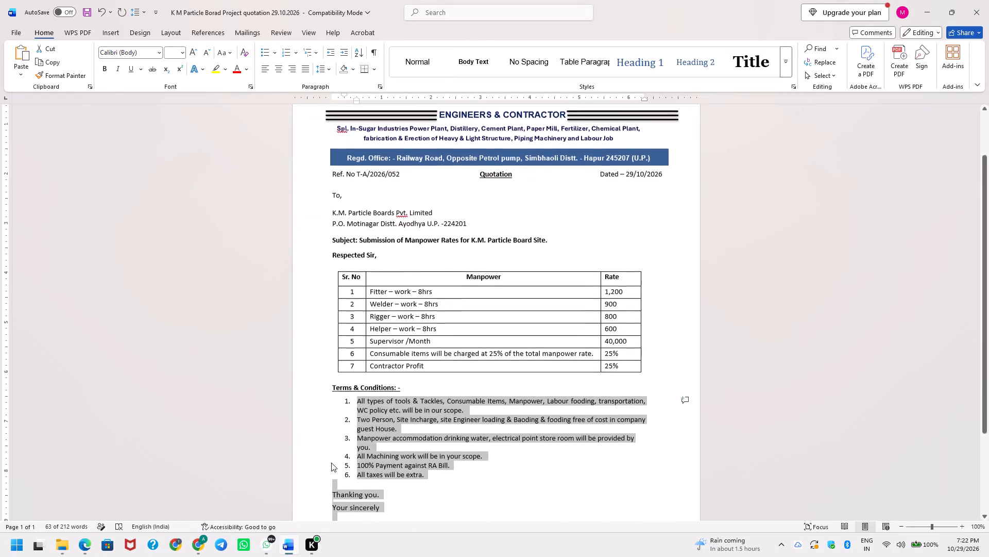
key(shift+Down)
key(shift+Up)
key(shift+Up)
key(shift+Up)
key(shift+Up)
key(shift+Up)
key(shift+Up)
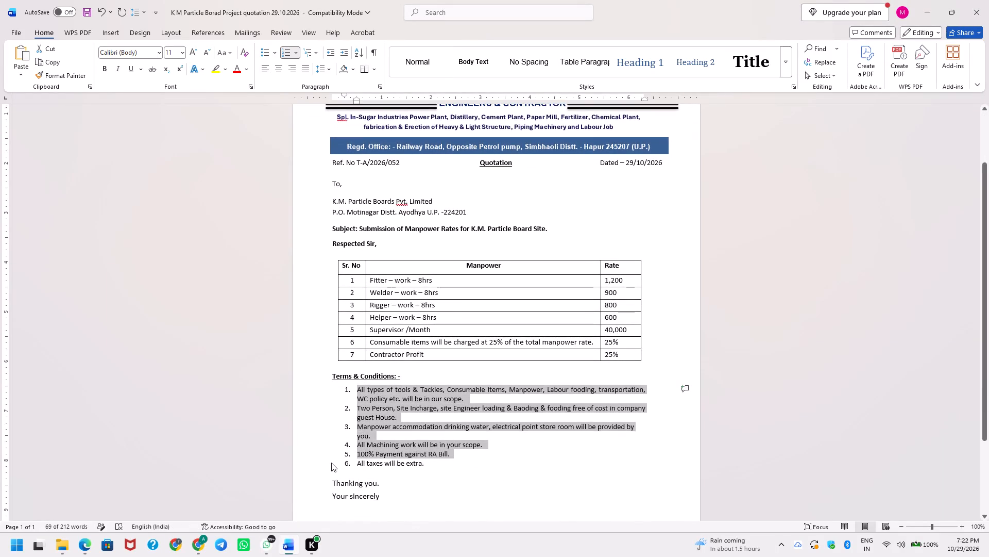
key(shift+Down)
key(BackSpace)
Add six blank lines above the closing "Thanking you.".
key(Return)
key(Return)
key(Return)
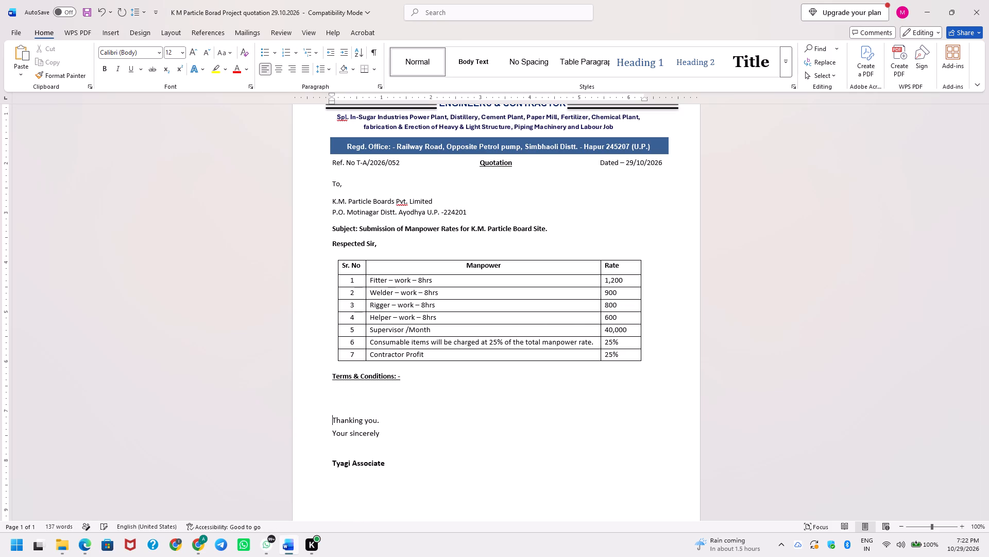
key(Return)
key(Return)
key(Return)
Delete the Terms & Conditions heading and the extra blank lines between the table and "Thanking you.".
key(Up)
key(Up)
key(Up)
key(Up)
key(Up)
key(Up)
key(Up)
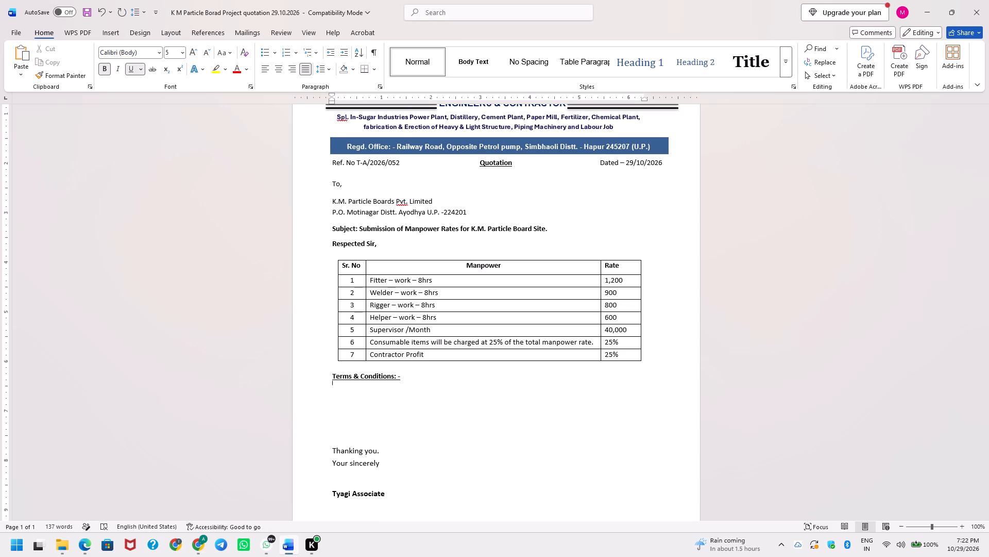
key(shift+Up)
key(BackSpace)
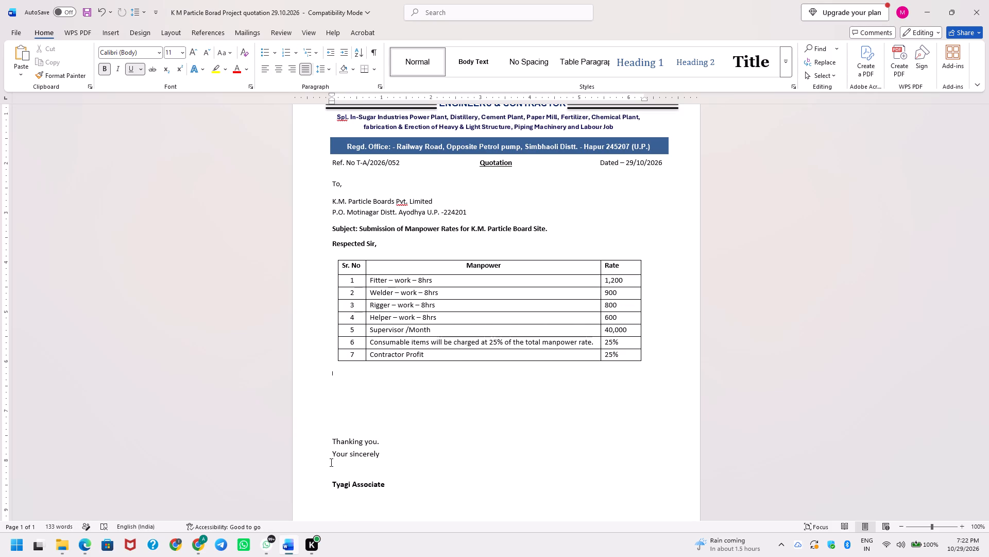
key(Delete)
key(Delete)
key(Delete)
key(Delete)
key(Delete)
key(Delete)
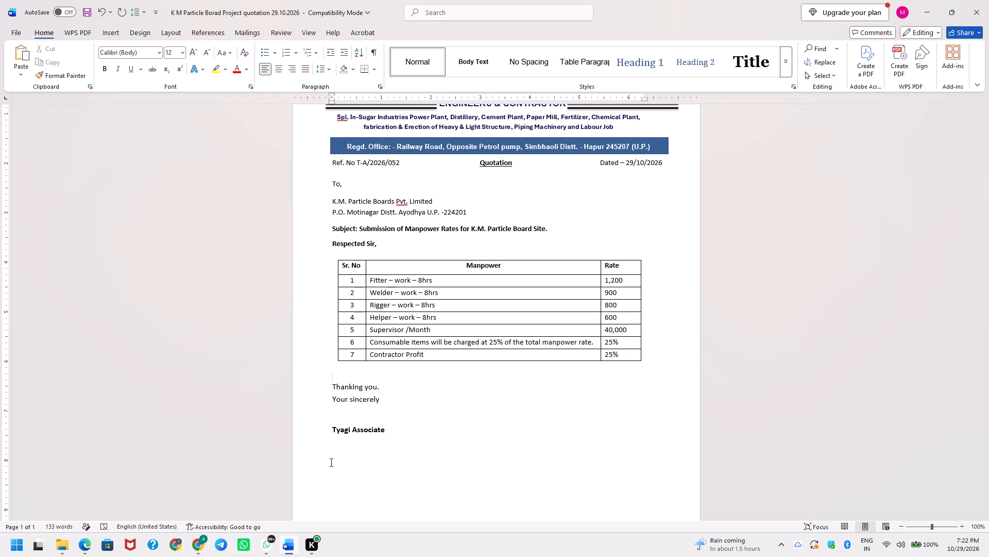
Insert an empty column between the Manpower and Rate columns of the table.
key(Up)
key(Up)
key(Up)
key(Up)
key(Up)
key(Up)
key(Up)
key(Up)
key(Up)
key(Up)
key(Up)
key(Down)
key(ctrl+Right)
key(ctrl+Right)
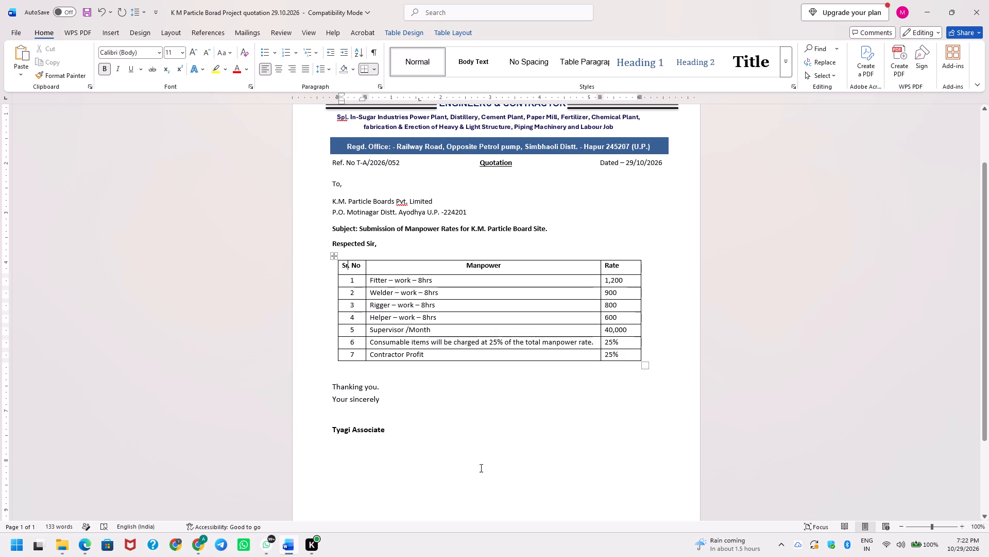
click(601, 256)
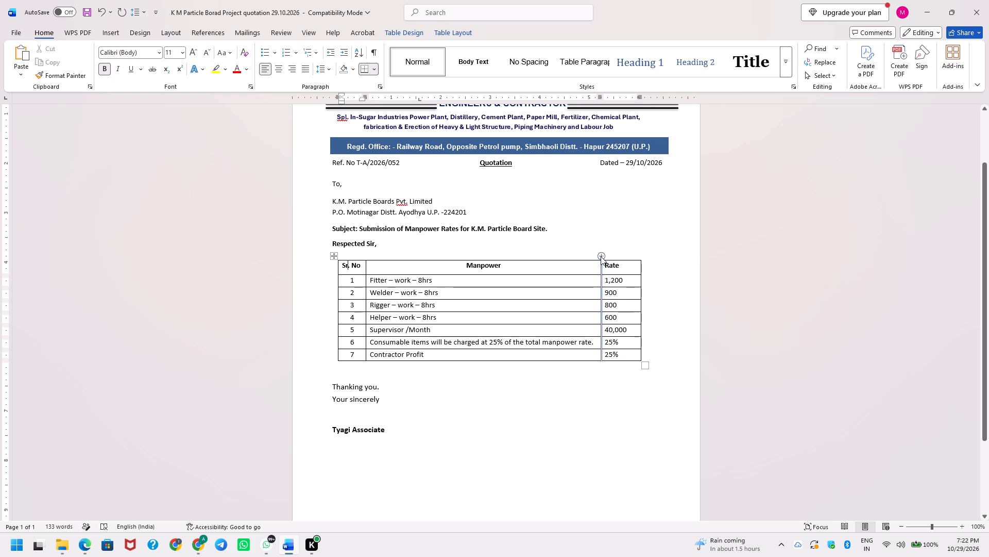
click(584, 267)
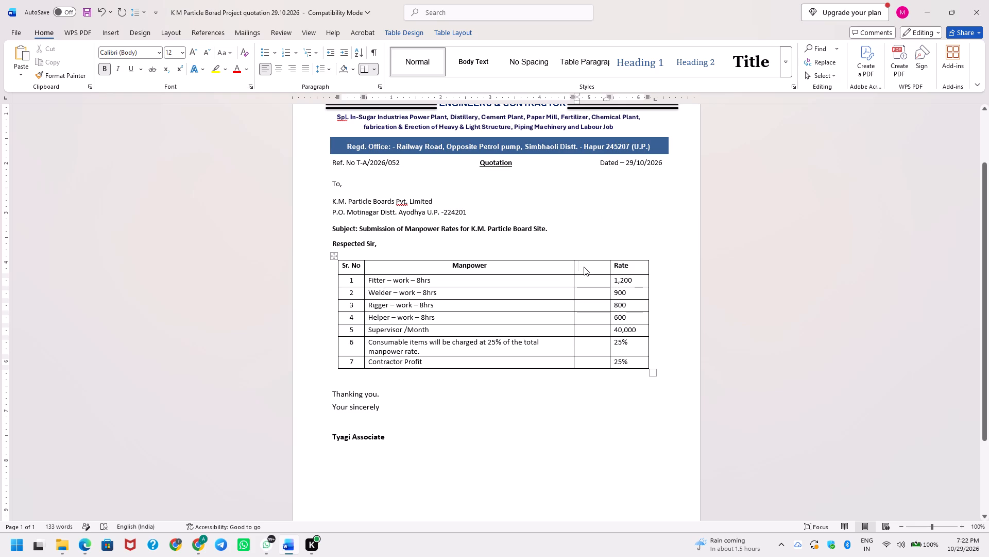
Replace the wording after "Subject:" with "Regarding", keeping the closing full stop.
key(Up)
key(Up)
key(Up)
key(Up)
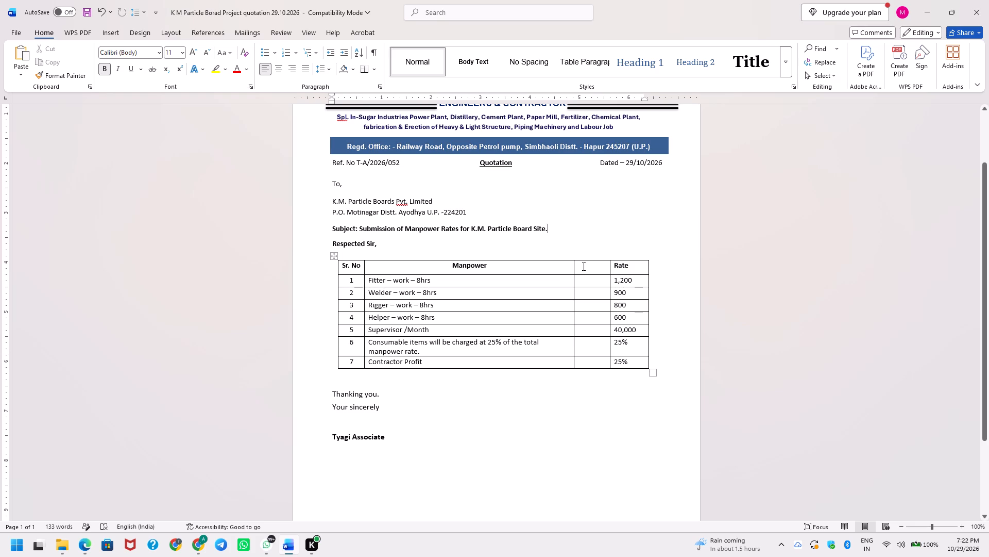
key(ctrl+Left)
key(ctrl+Left)
key(ctrl+Left)
key(ctrl+Left)
key(ctrl+Left)
key(ctrl+Left)
key(ctrl+Left)
key(ctrl+Left)
key(ctrl+Left)
key(ctrl+Left)
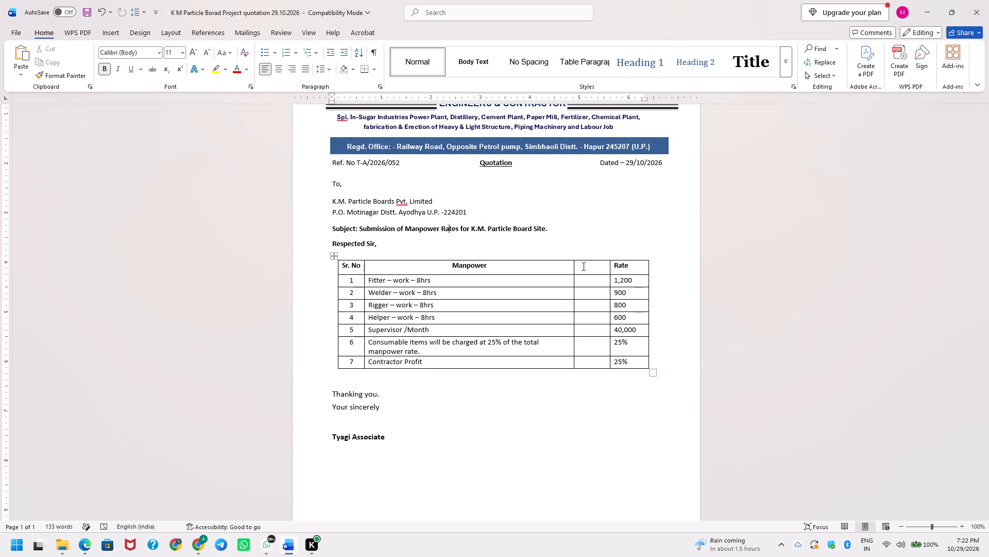
key(ctrl+Left)
key(ctrl+Left)
key(ctrl+Left)
key(ctrl+Left)
key(ctrl+Right)
key(ctrl+shift+Right)
key(ctrl+shift+Right)
key(ctrl+shift+Right)
key(ctrl+shift+Right)
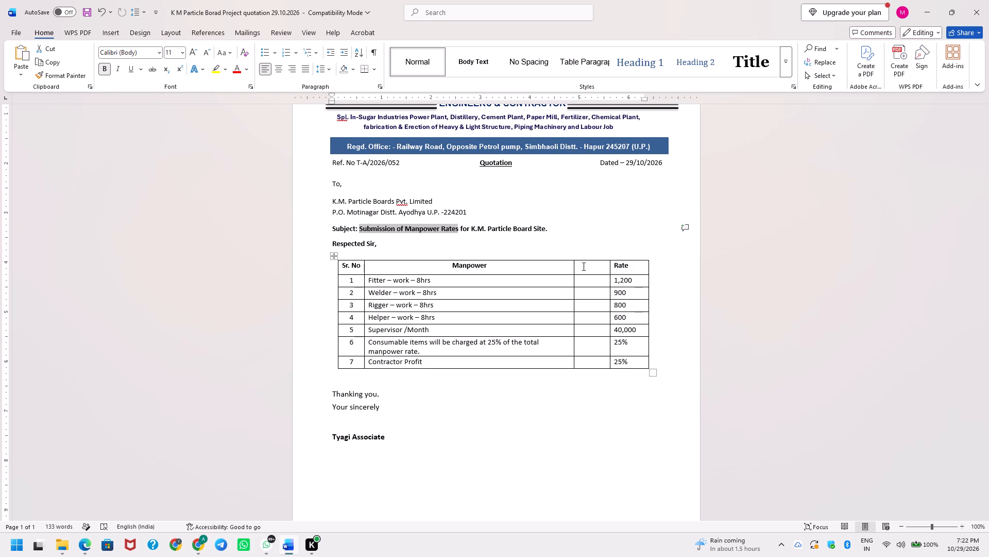
key(ctrl+shift+Right)
key(ctrl+shift+Right)
key(ctrl+shift+Right)
key(ctrl+shift+Right)
key(ctrl+shift+Right)
key(ctrl+shift+Right)
key(ctrl+shift+Right)
key(ctrl+shift+Right)
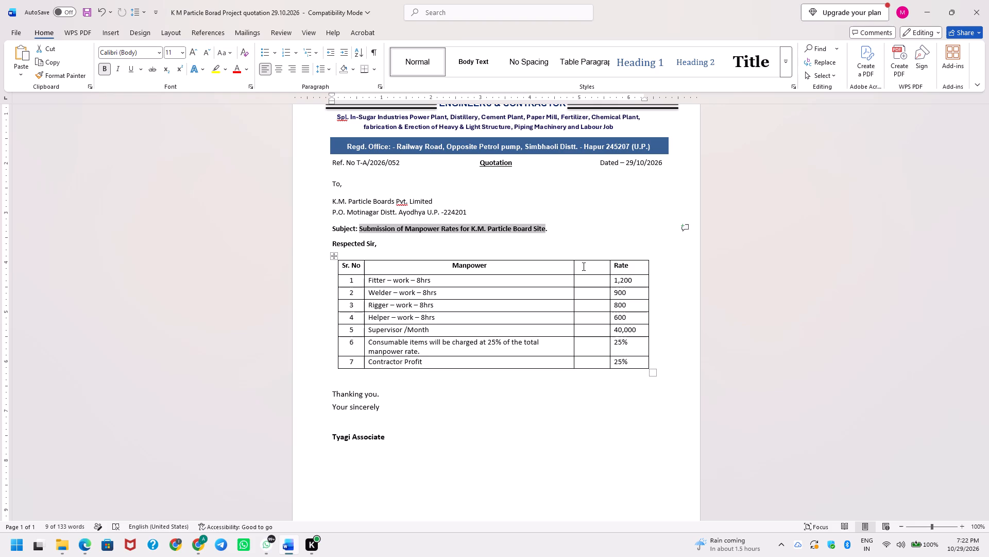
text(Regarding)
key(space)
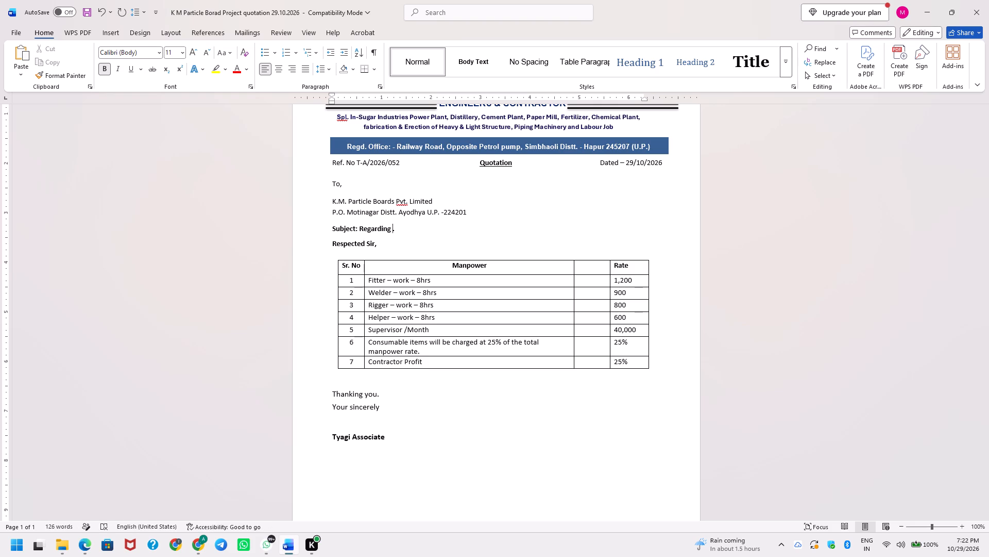
Continue the subject line after "Regarding" with "the release of an advance payment against completed fabrication work".
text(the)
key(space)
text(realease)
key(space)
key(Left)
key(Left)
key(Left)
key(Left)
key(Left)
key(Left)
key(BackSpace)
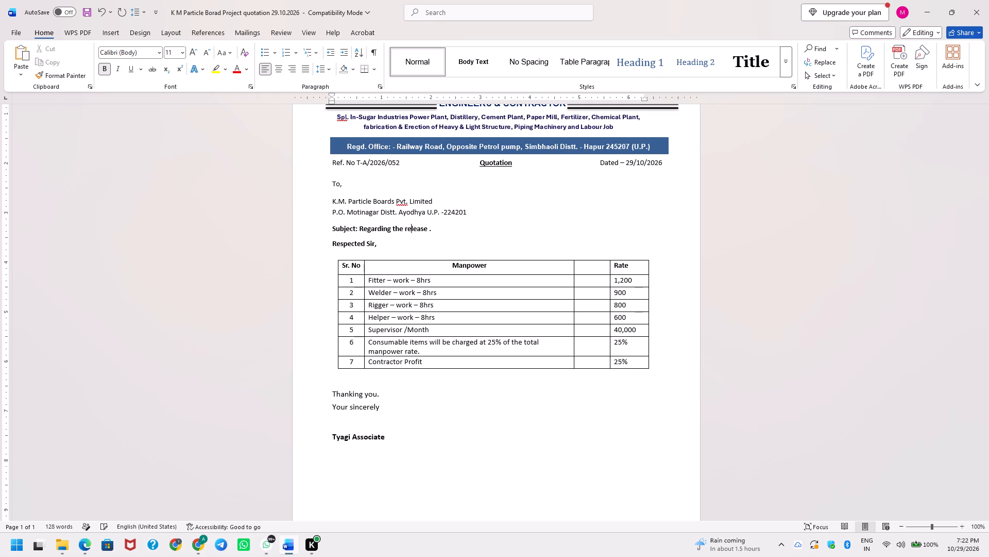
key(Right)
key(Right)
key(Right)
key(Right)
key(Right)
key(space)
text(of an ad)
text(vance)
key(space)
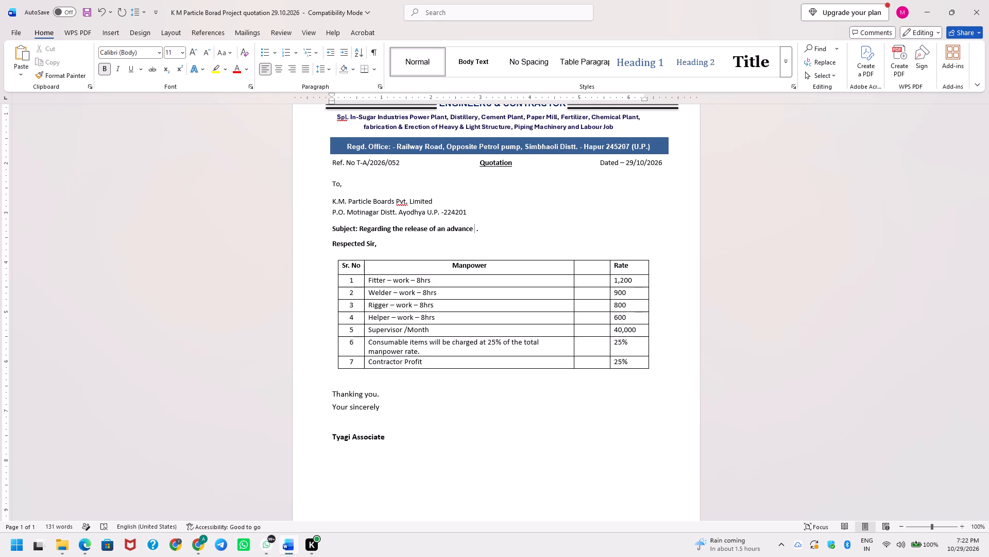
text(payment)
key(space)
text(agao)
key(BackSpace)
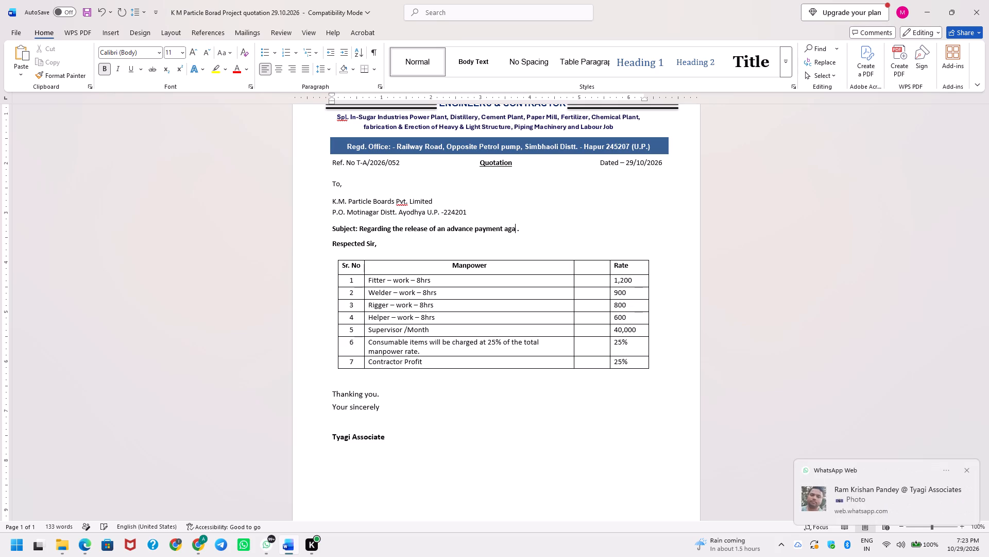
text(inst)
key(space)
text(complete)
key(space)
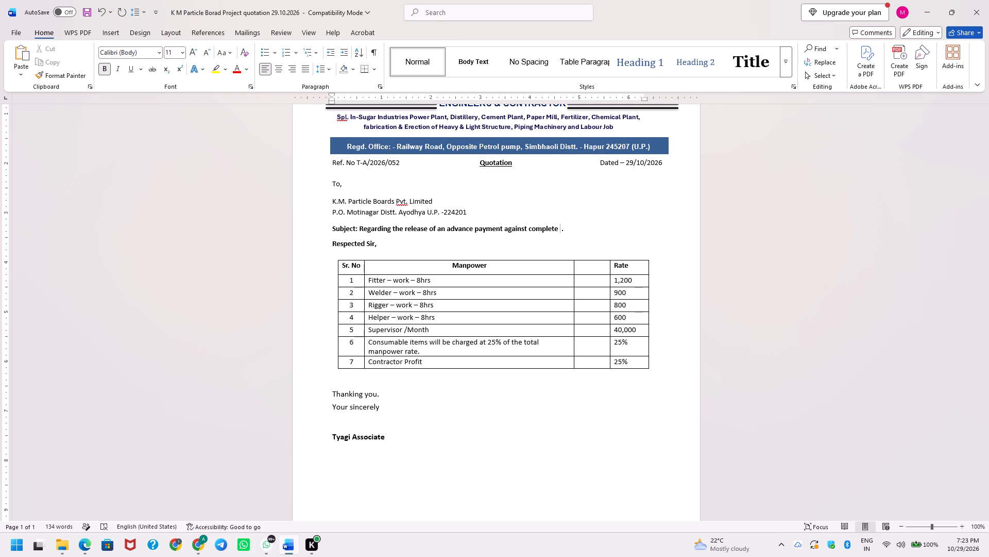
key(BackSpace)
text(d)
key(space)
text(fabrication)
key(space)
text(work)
Insert blank lines between "Respected Sir," and the table, with a line for body text indented by one tab stop.
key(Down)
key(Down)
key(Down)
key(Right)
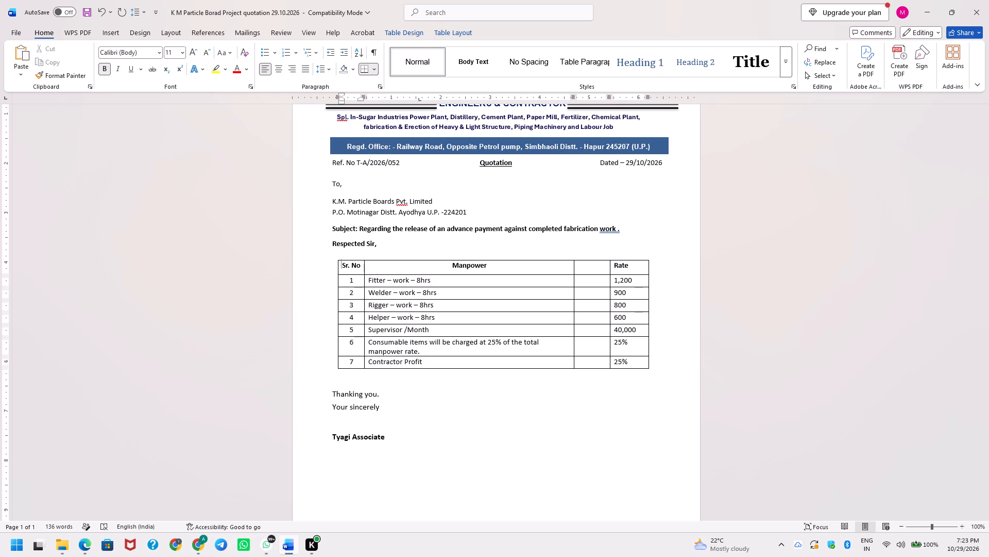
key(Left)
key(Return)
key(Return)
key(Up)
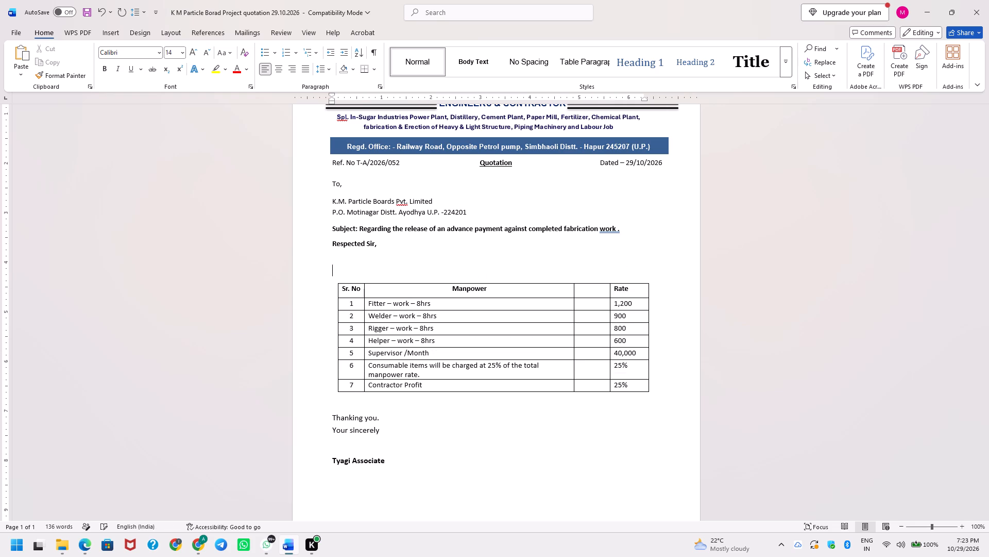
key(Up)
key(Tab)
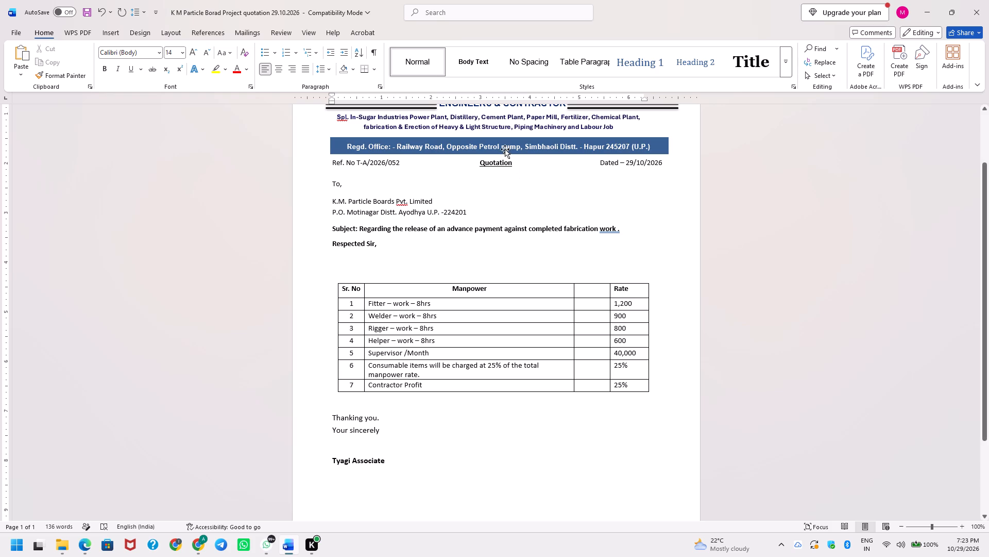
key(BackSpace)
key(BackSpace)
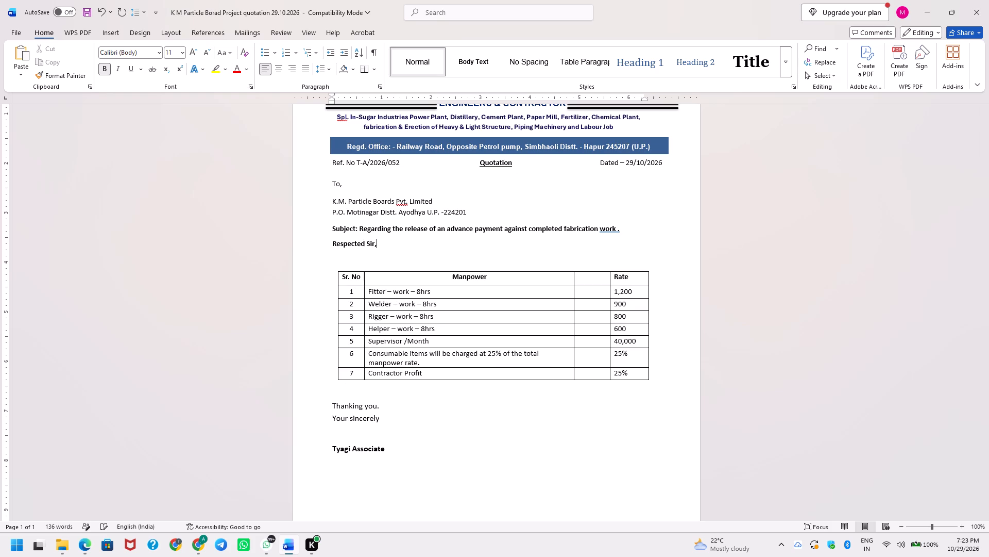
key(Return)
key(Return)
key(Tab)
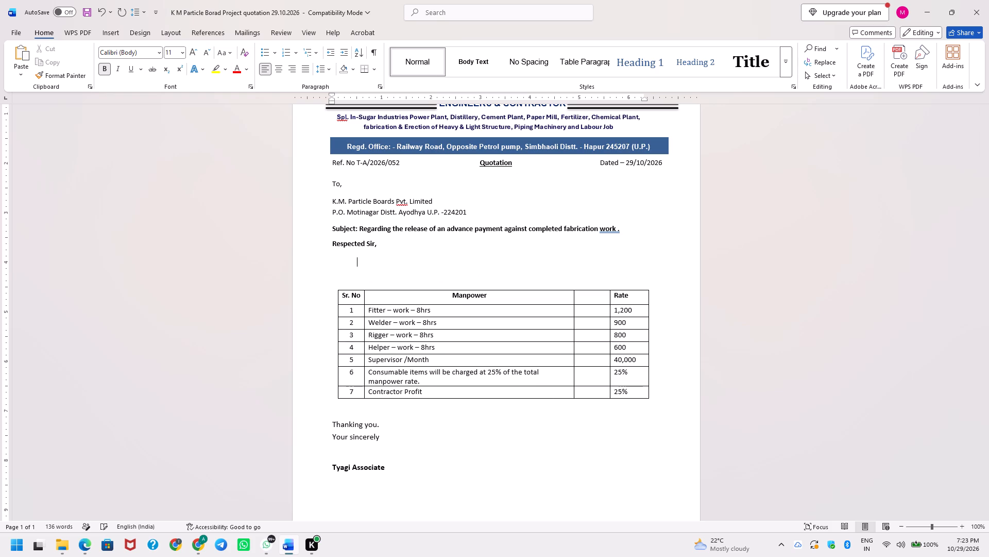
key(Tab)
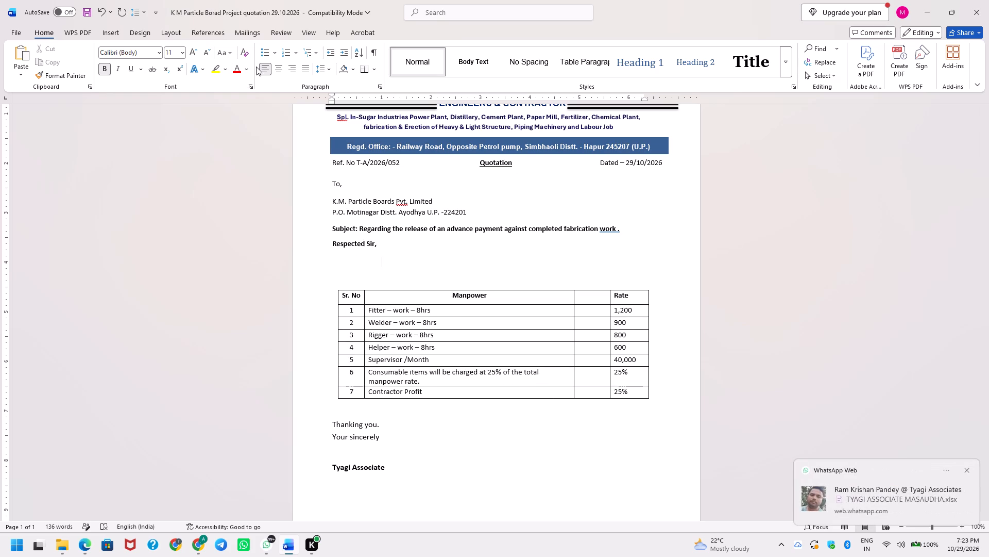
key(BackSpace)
Begin the body paragraph on the indented line below "Respected Sir," with "As".
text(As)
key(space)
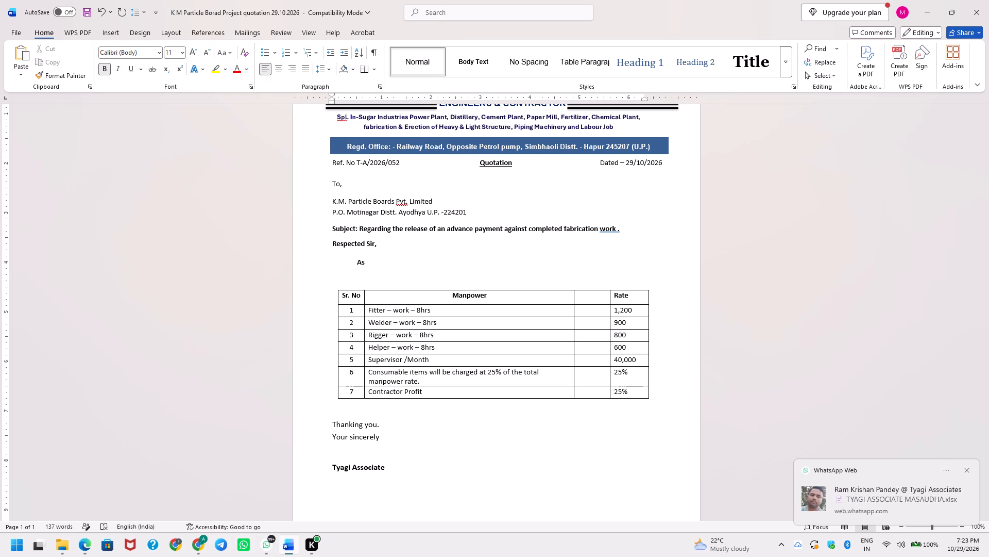
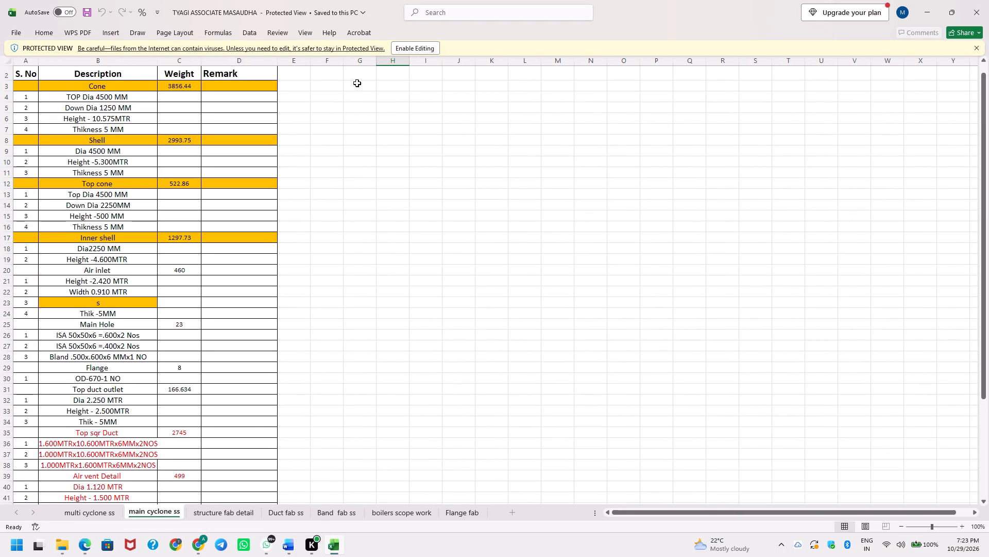
Enable editing of the TYAGI ASSOCIATE MASAUDHA workbook and open its Flange fab sheet.
click(408, 46)
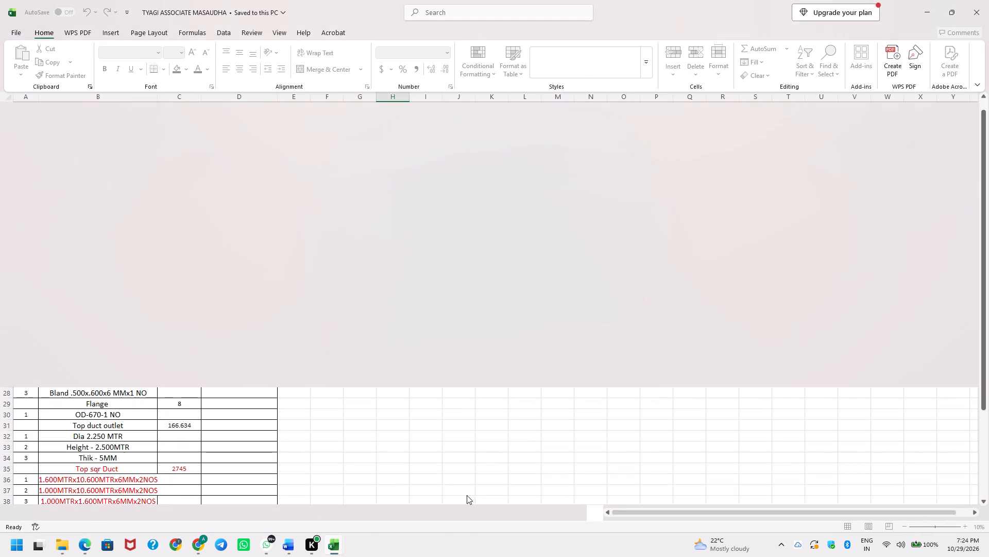
click(462, 512)
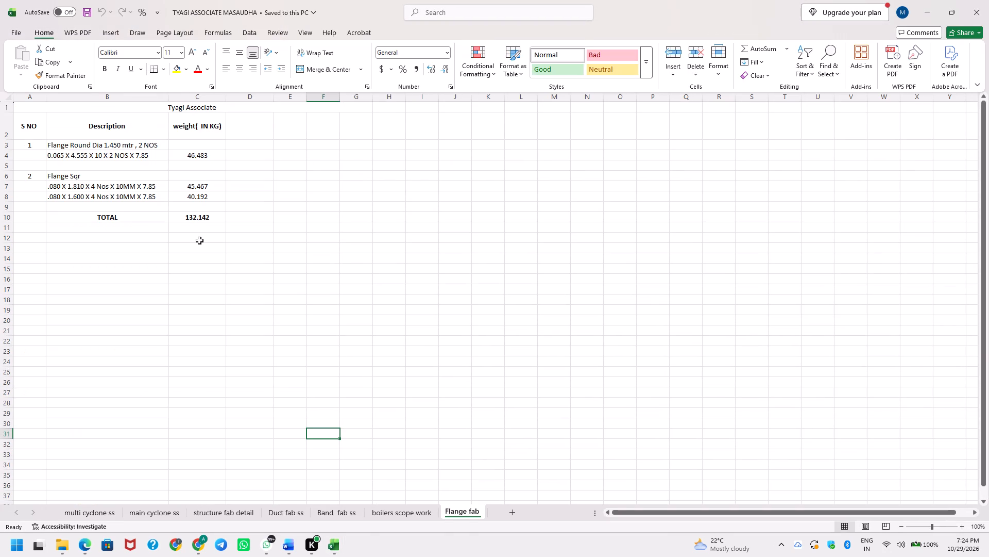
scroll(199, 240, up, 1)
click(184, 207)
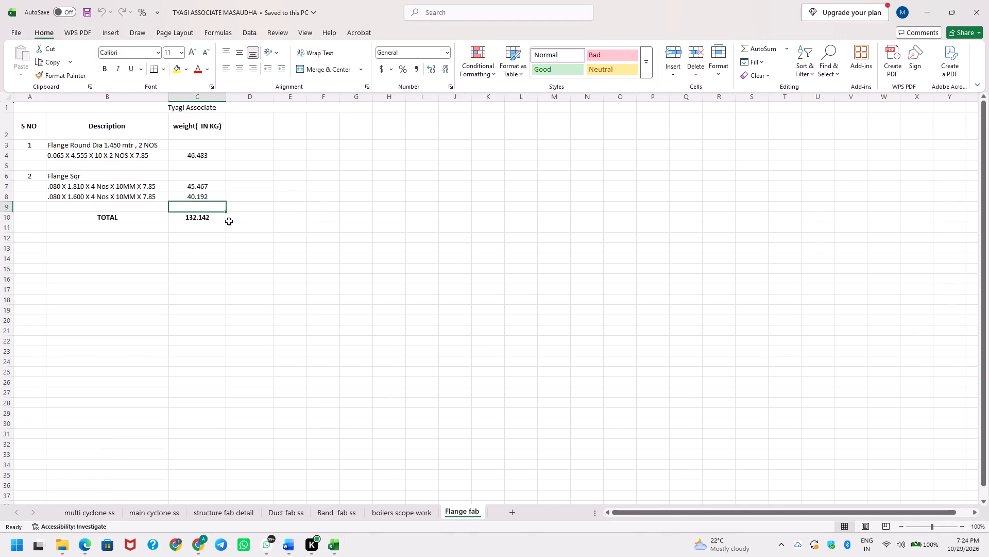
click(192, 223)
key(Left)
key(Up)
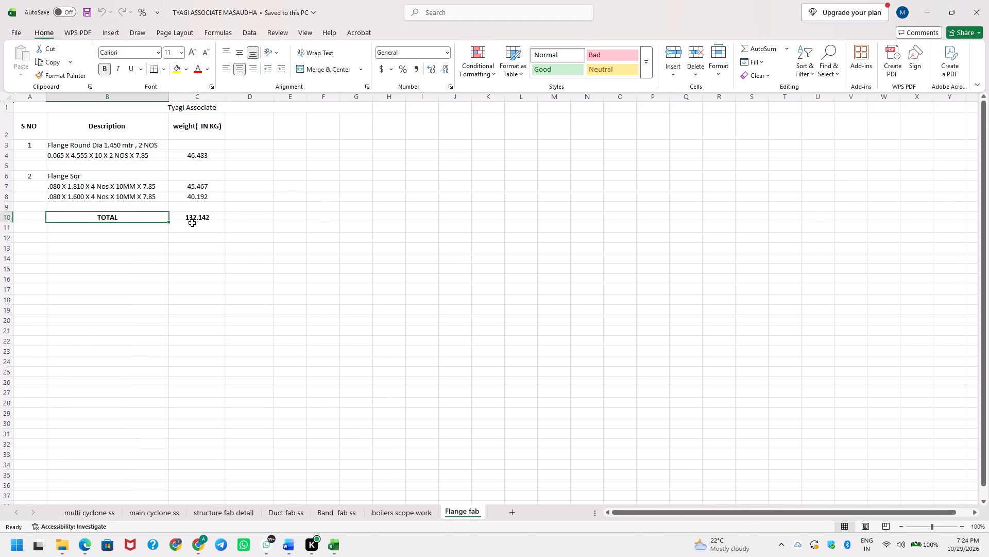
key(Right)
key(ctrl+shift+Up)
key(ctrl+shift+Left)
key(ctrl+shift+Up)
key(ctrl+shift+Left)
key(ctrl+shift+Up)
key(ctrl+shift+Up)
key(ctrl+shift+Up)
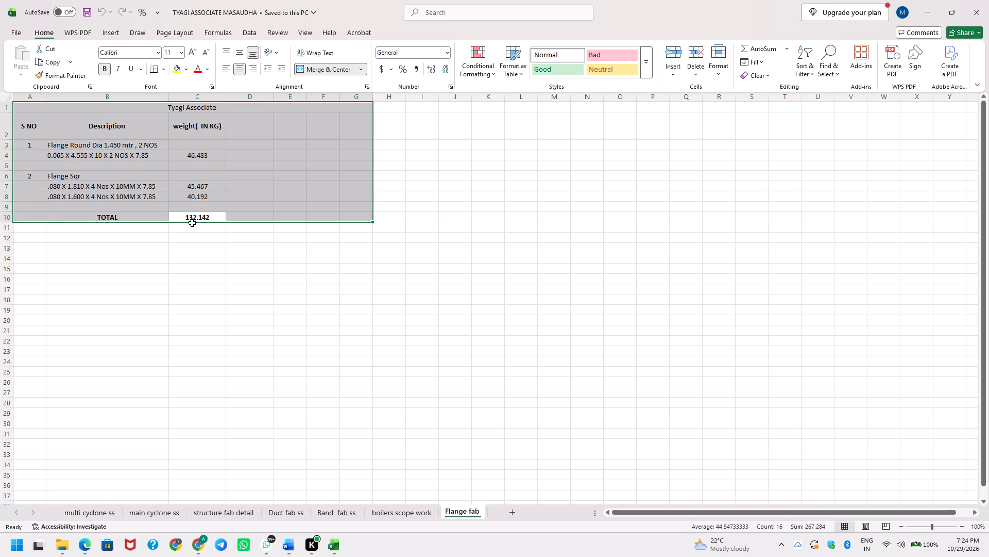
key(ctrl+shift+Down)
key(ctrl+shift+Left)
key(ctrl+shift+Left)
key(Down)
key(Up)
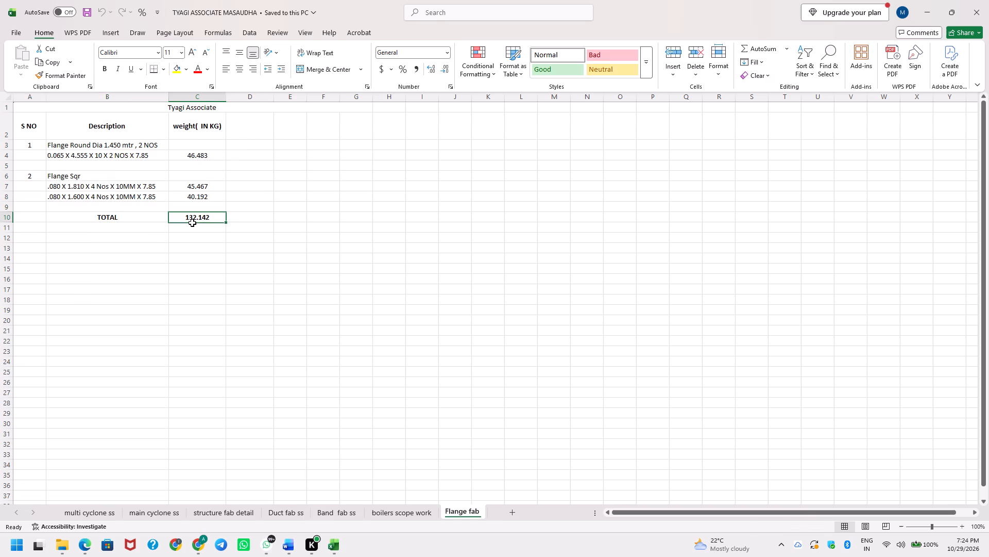
Select the flange weight table from the TOTAL row up to the header row, extending across the Description column.
key(ctrl+shift+Up)
key(ctrl+shift+Up)
key(ctrl+shift+Up)
key(shift+Up)
key(shift+Up)
key(shift+Left)
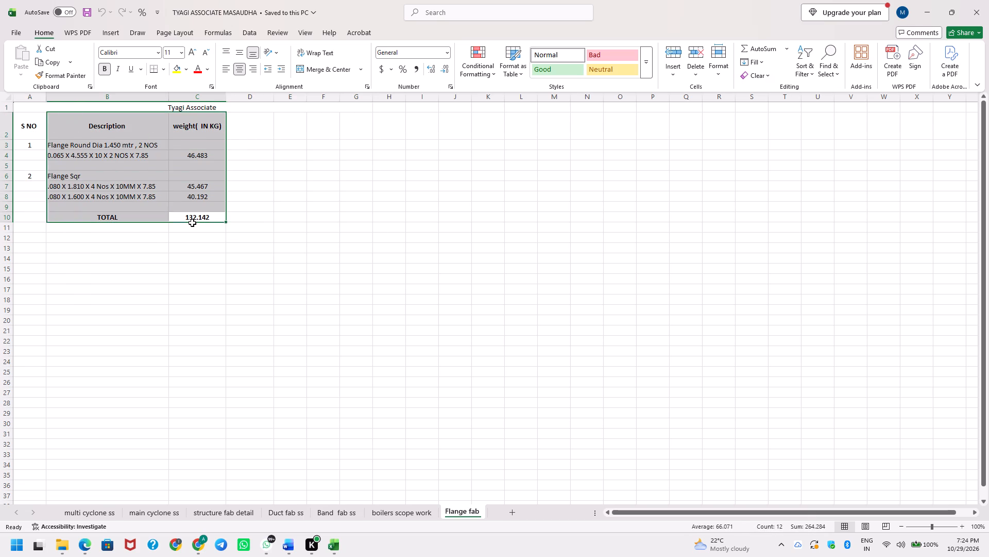
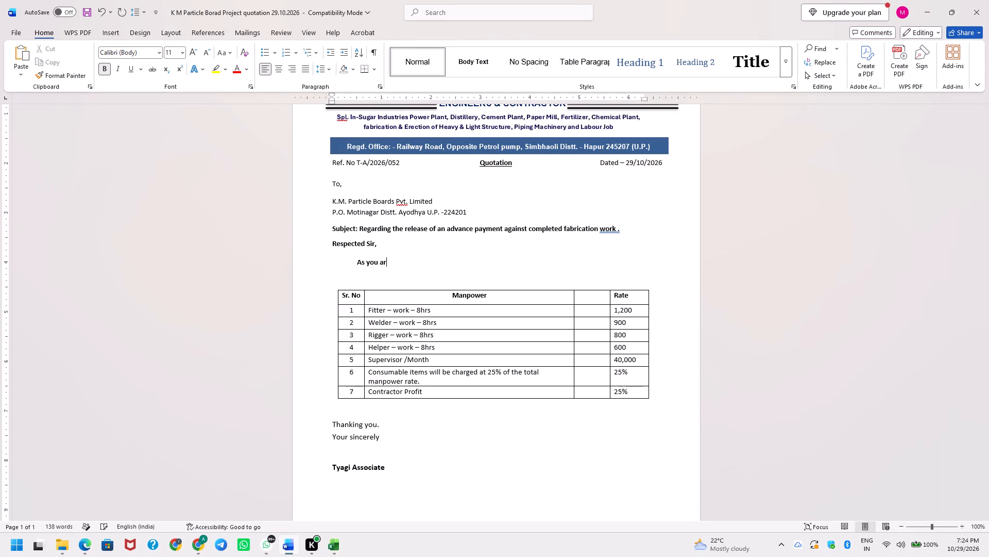
Complete the opening words of the letter body below "Respected Sir," as "As you are aware, MS Tyagi Associate".
text(e)
key(space)
text(aware)
key(space)
key(BackSpace)
text(, MS)
key(space)
text(Tyagi Assocuate)
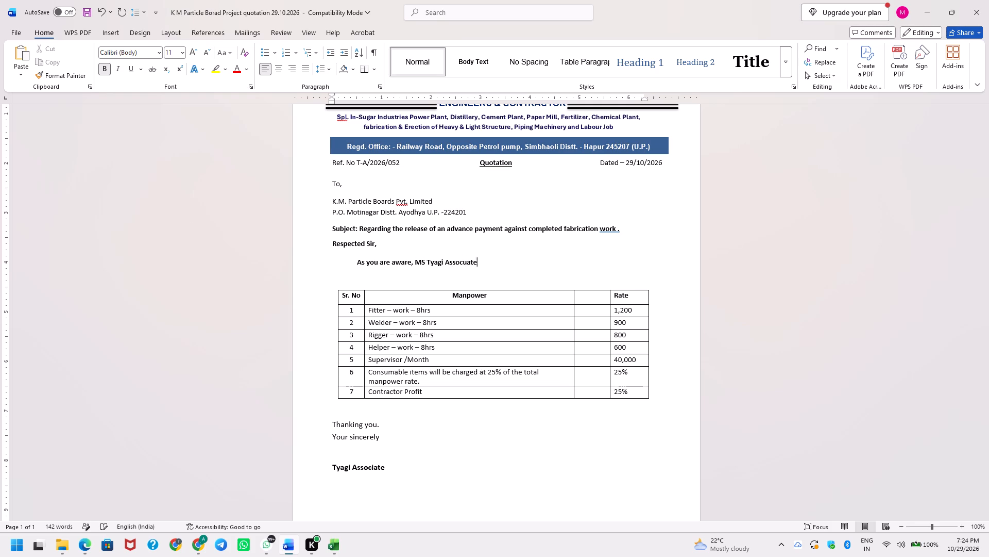
key(space)
key(BackSpace)
key(BackSpace)
key(BackSpace)
key(BackSpace)
text(ita)
key(BackSpace)
key(BackSpace)
key(BackSpace)
key(BackSpace)
text(iate)
key(space)
Continue the opening sentence with "is currently undertaking fabrication and erection work for your company".
text(is currentry)
key(BackSpace)
key(BackSpace)
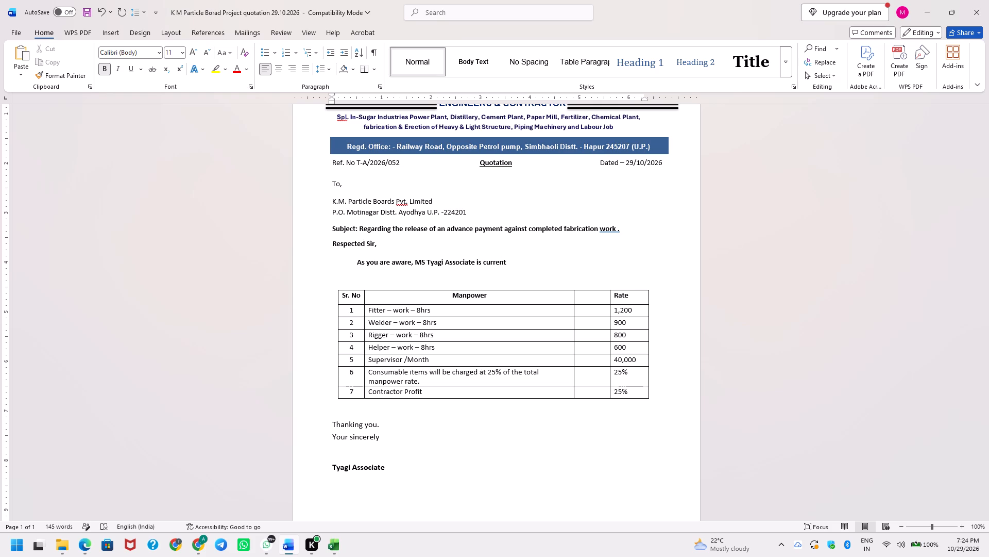
text(ly)
key(space)
text(un)
text(dertaking)
key(space)
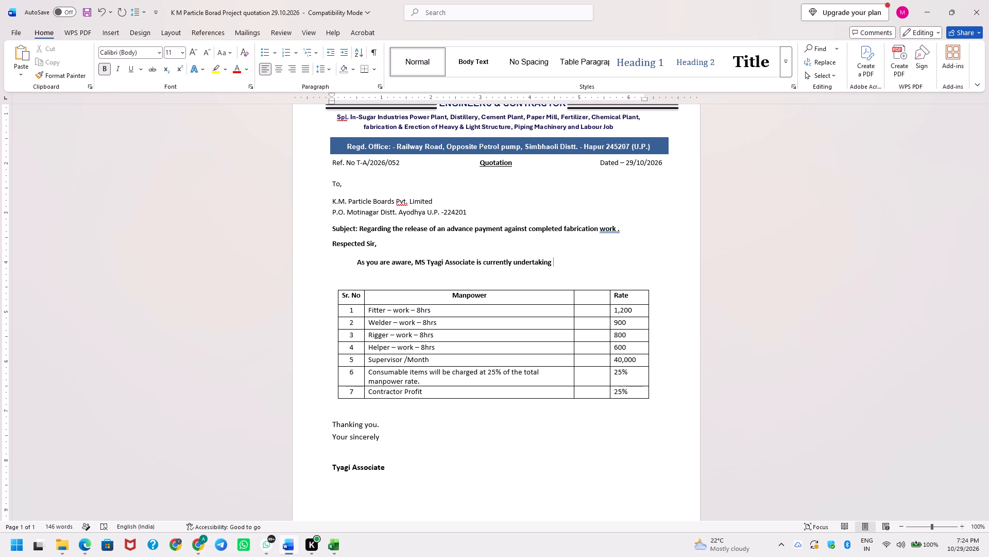
text(fabrication)
key(space)
text(and erection work)
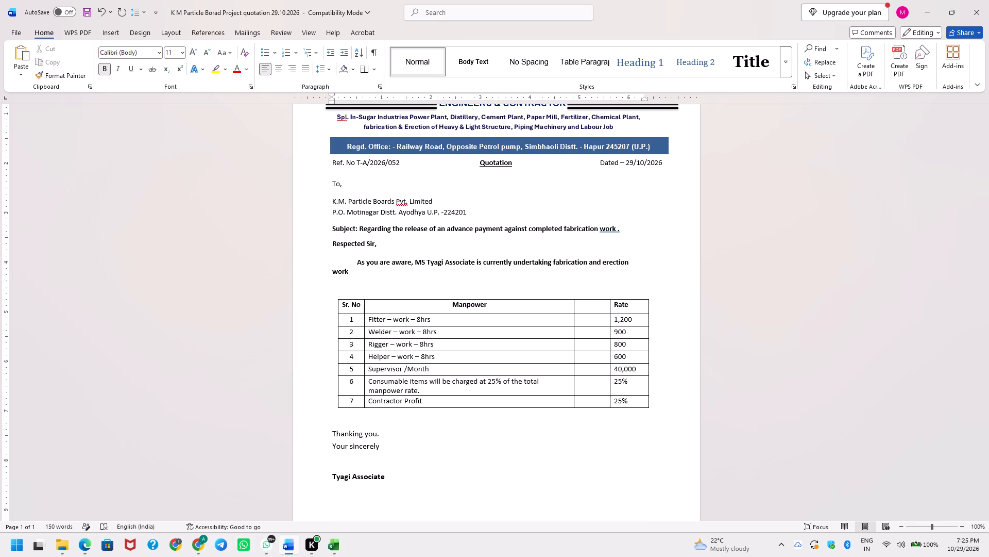
key(space)
text(for)
key(space)
text(your)
key(space)
text(company)
End the opening sentence with a full stop and begin a second one with "In line with this Project,".
text(. In)
key(space)
text(line)
key(space)
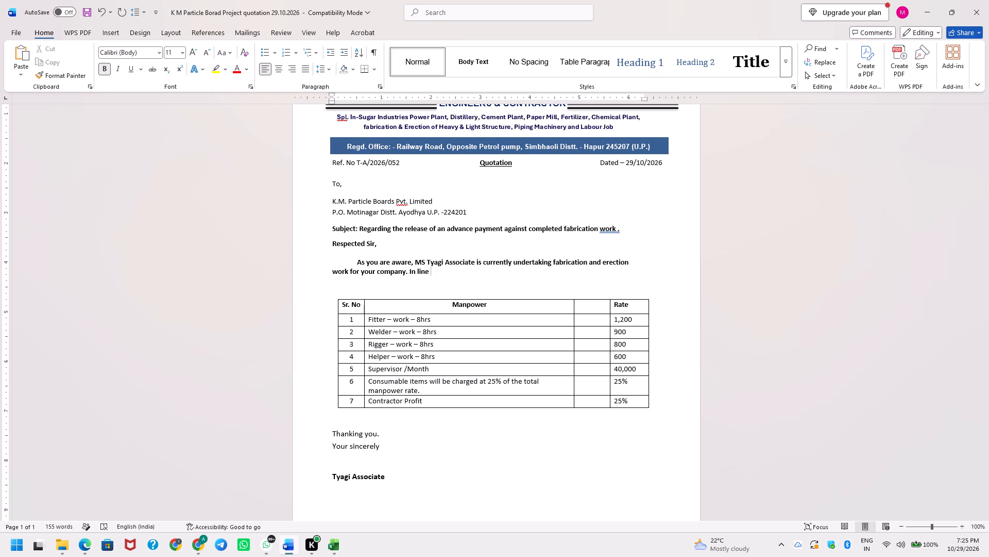
text(whit)
key(space)
key(BackSpace)
key(BackSpace)
key(BackSpace)
key(BackSpace)
text(ith)
key(space)
text(this)
key(space)
text(Project)
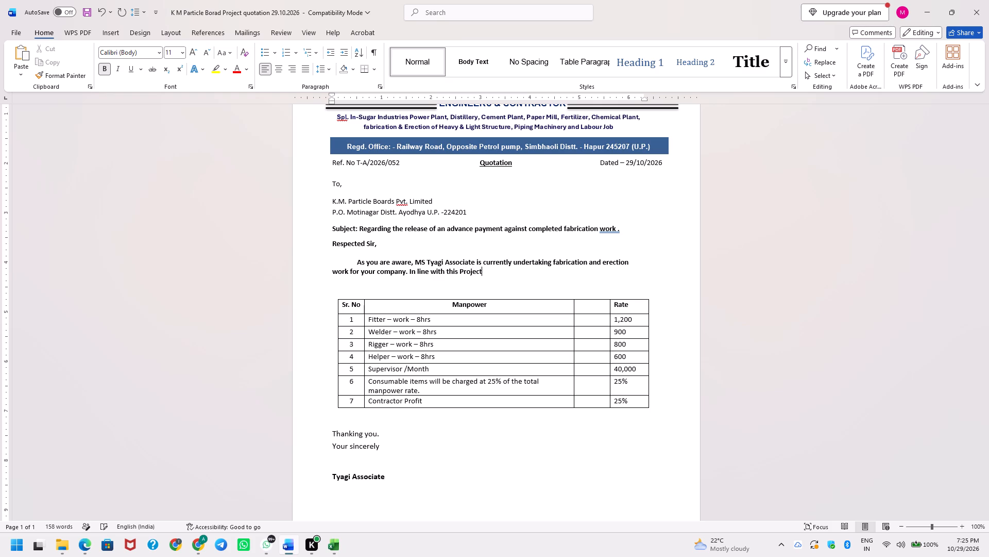
text(,)
key(space)
Continue the second sentence of the letter body with "we have completed the fabrication".
key(shift+w)
key(BackSpace)
text(we)
key(space)
text(have)
key(space)
text(compla)
key(BackSpace)
key(BackSpace)
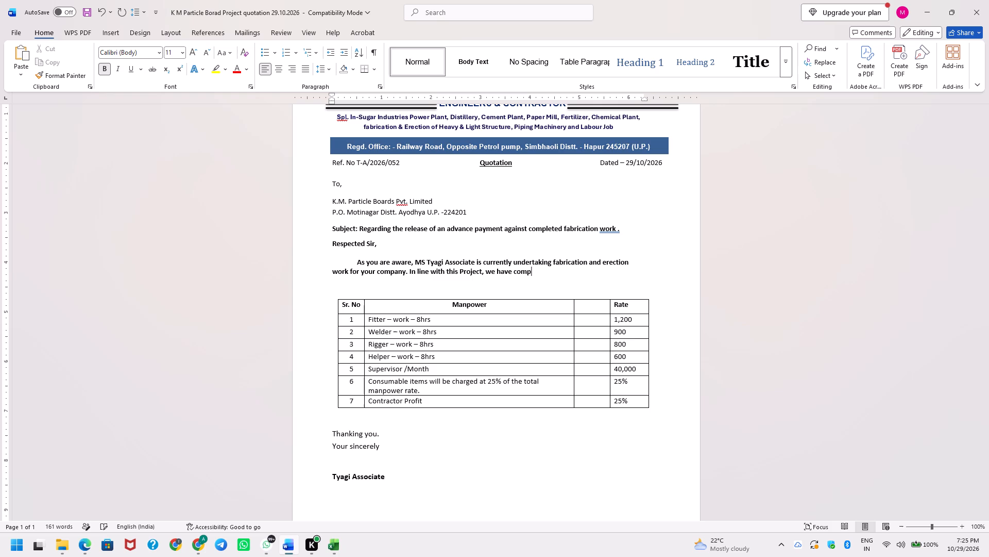
text(lete)
key(space)
key(BackSpace)
text(d)
key(space)
text(the fabrication)
key(space)
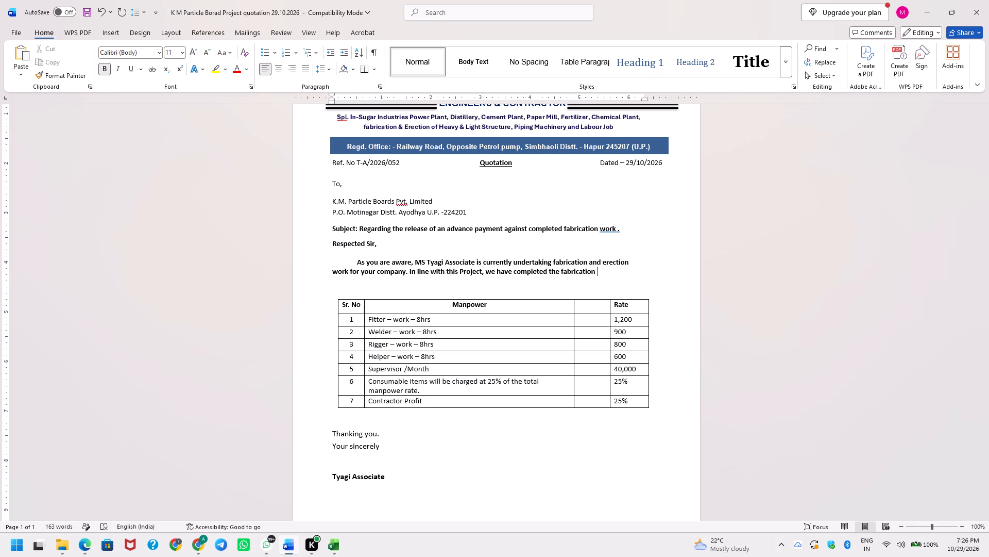
Continue the second sentence of the letter body with "of several item".
text(of)
key(space)
text(sarved)
key(space)
key(BackSpace)
key(BackSpace)
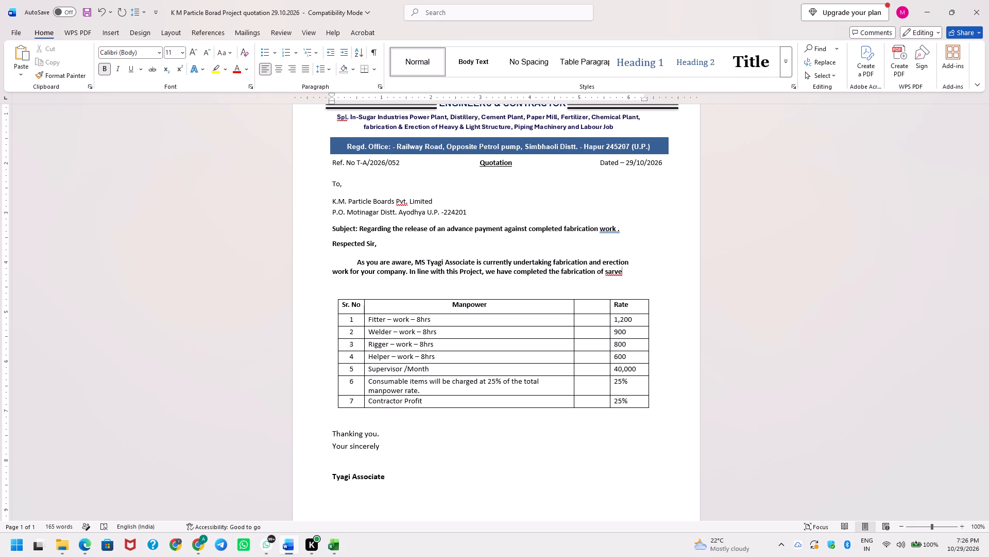
text(l)
key(space)
key(BackSpace)
key(BackSpace)
key(BackSpace)
key(BackSpace)
key(BackSpace)
text(veral)
key(space)
text(item)
Finish the second sentence of the letter body with "as detailed below:".
key(space)
text(as)
key(space)
text(dea)
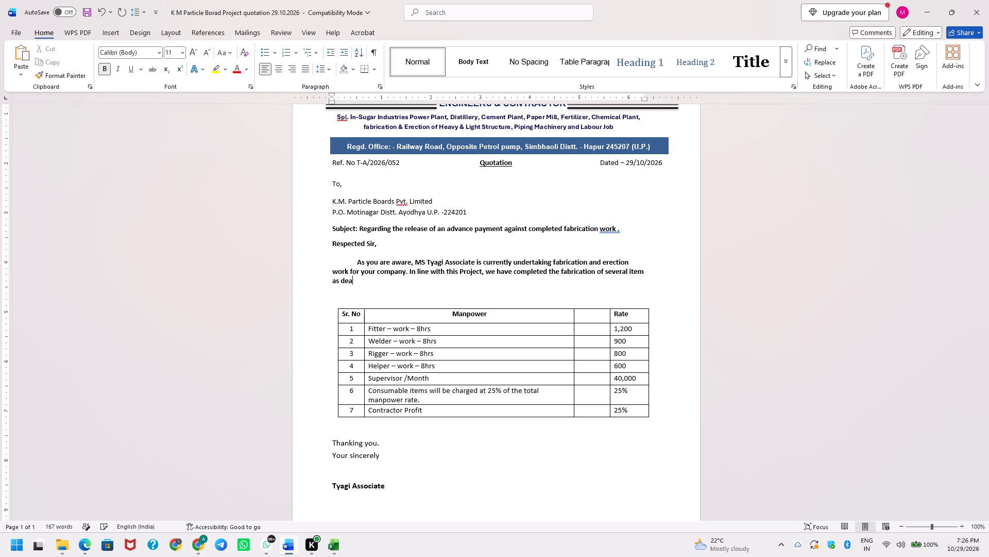
key(BackSpace)
text(tailes)
key(space)
key(BackSpace)
key(BackSpace)
text(d)
key(space)
key(shift+b)
key(BackSpace)
text(belo)
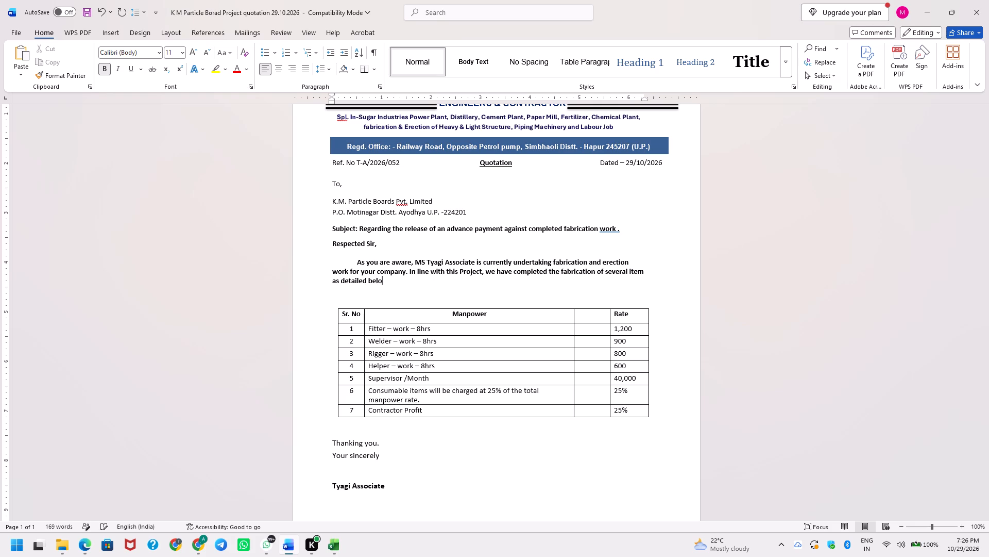
key(w)
key(shift+colon)
Start a new line after the body paragraph and remove the surplus blank lines above the table.
key(Return)
key(Delete)
key(Delete)
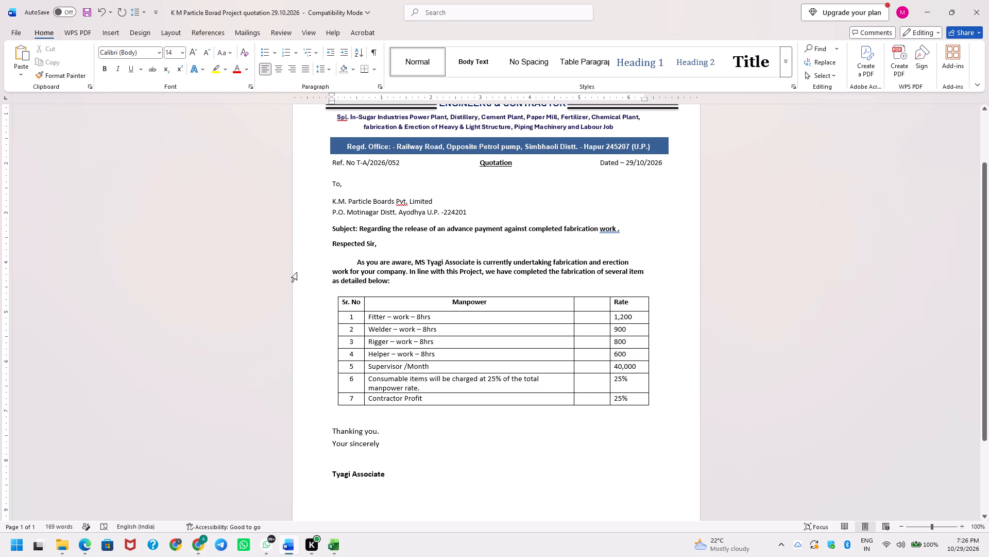
Replace the "Fitter – work – 8hrs" entry in the table's first item row with "Fabrication".
click(372, 317)
key(Left)
key(ctrl+shift+Right)
key(ctrl+shift+Right)
key(ctrl+shift+Right)
key(ctrl+shift+Right)
key(ctrl+shift+Right)
key(ctrl+shift+Right)
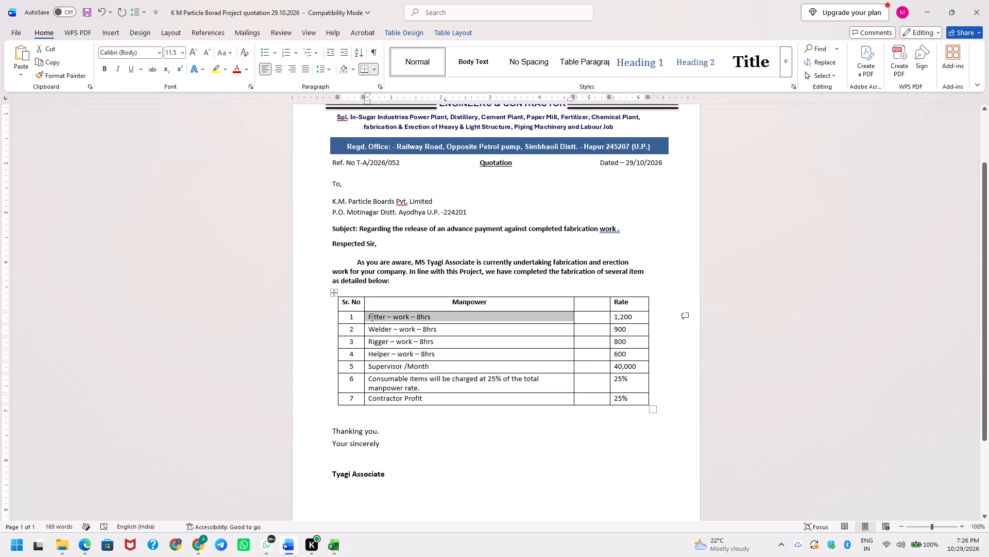
key(ctrl+shift+Left)
key(BackSpace)
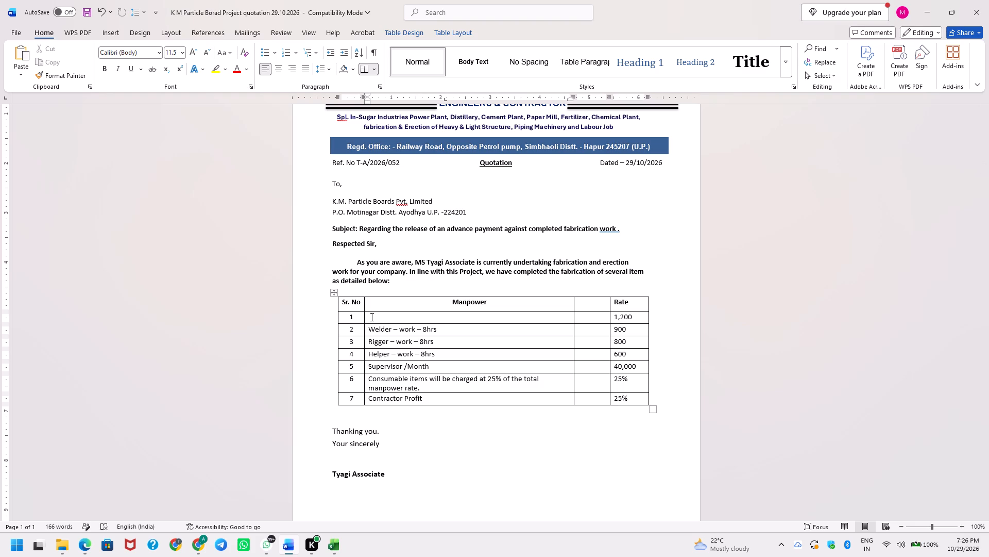
text(Fabricato)
key(BackSpace)
text(ion)
Complete the first item's description with "of SS multi cyclone 4 nos".
key(space)
text(of SS multu)
key(BackSpace)
text(i s)
key(BackSpace)
text(cyclone)
key(space)
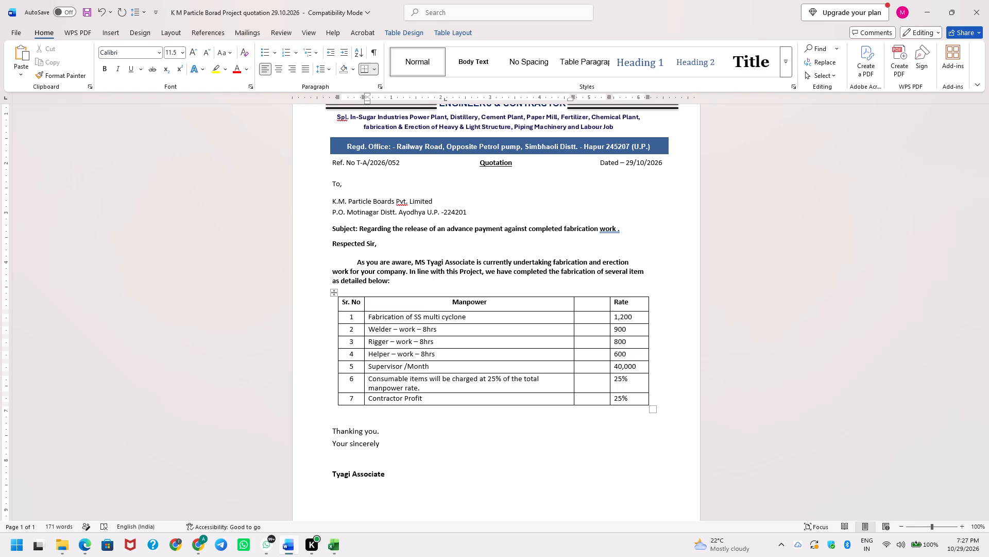
key(4)
key(space)
text(nos)
Enter 10 in the empty cell beside the first item's description.
key(Tab)
text(10)
Insert a table column directly after the Manpower column and head it "UOM".
click(572, 293)
click(564, 308)
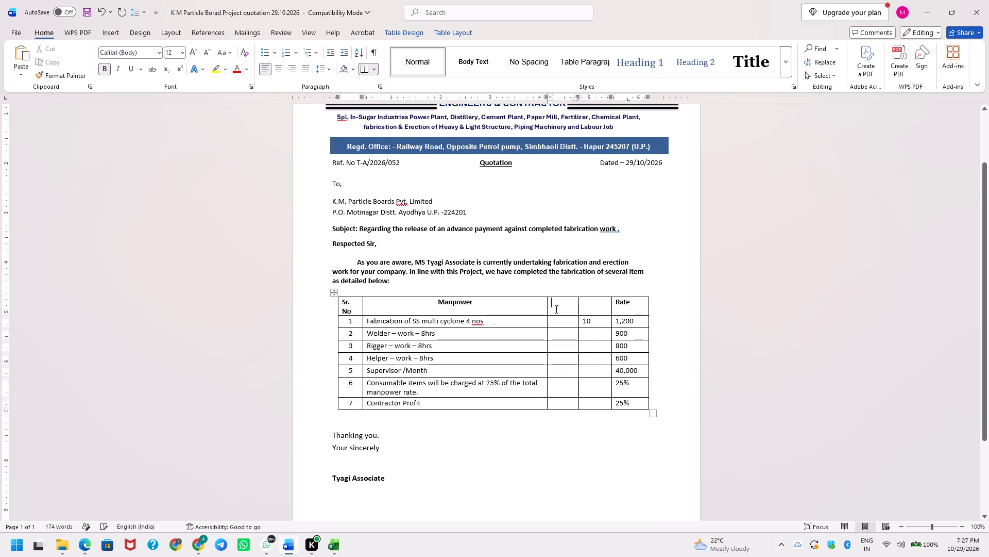
text(Uo)
key(BackSpace)
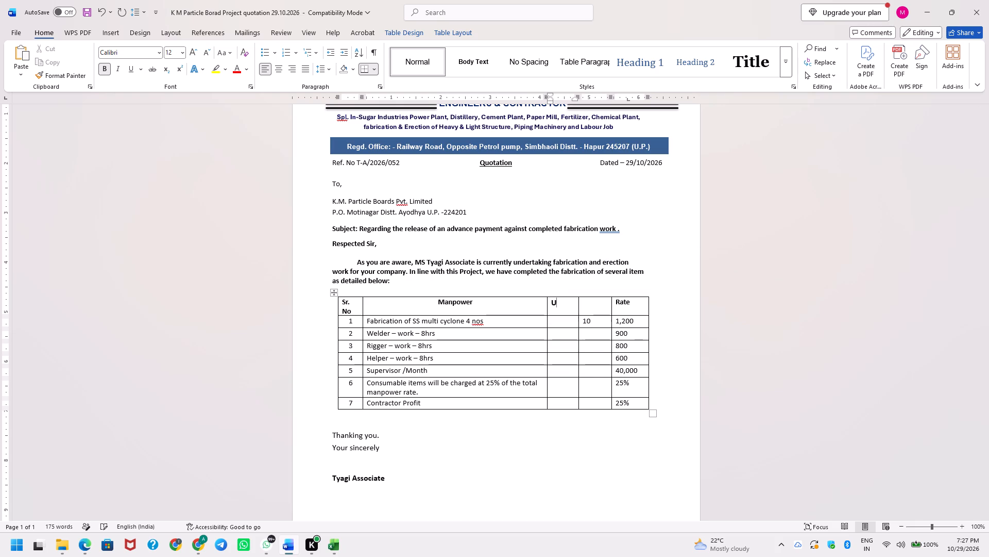
text(Om)
key(BackSpace)
key(shift+m)
key(Tab)
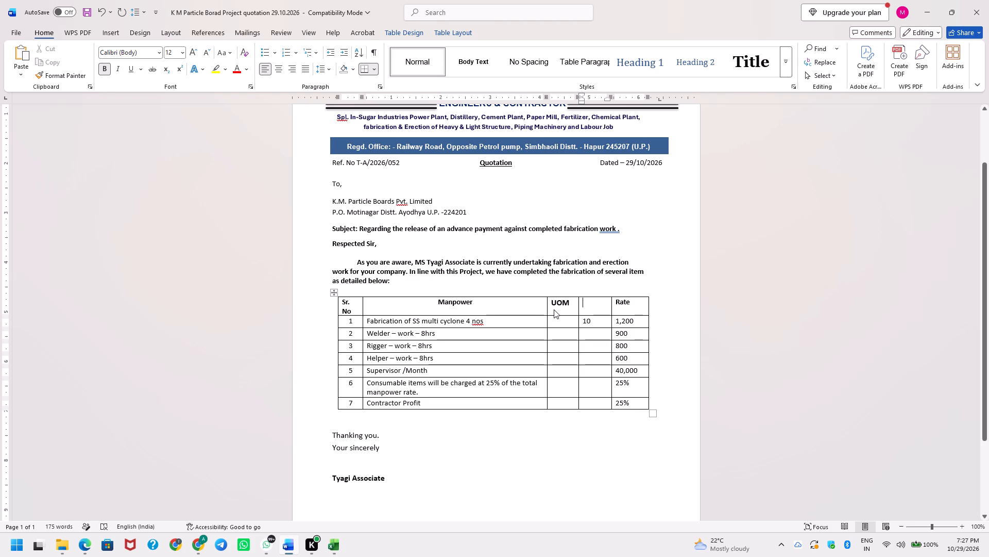
Change the "UOM" heading to "Unit" and head the untitled column beside it "Rate".
key(Left)
key(Left)
key(Right)
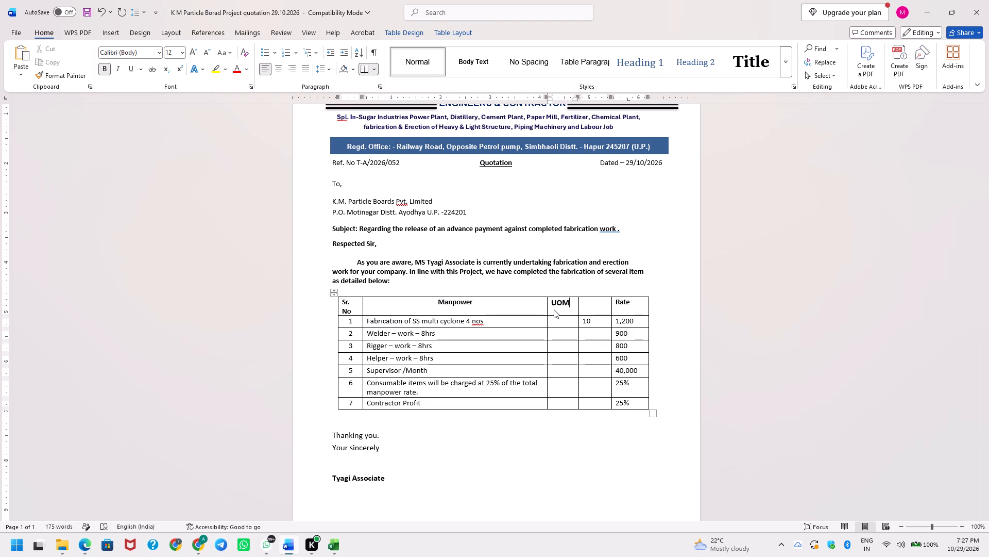
key(shift+Left)
key(shift+Left)
key(shift+Left)
text(Unit)
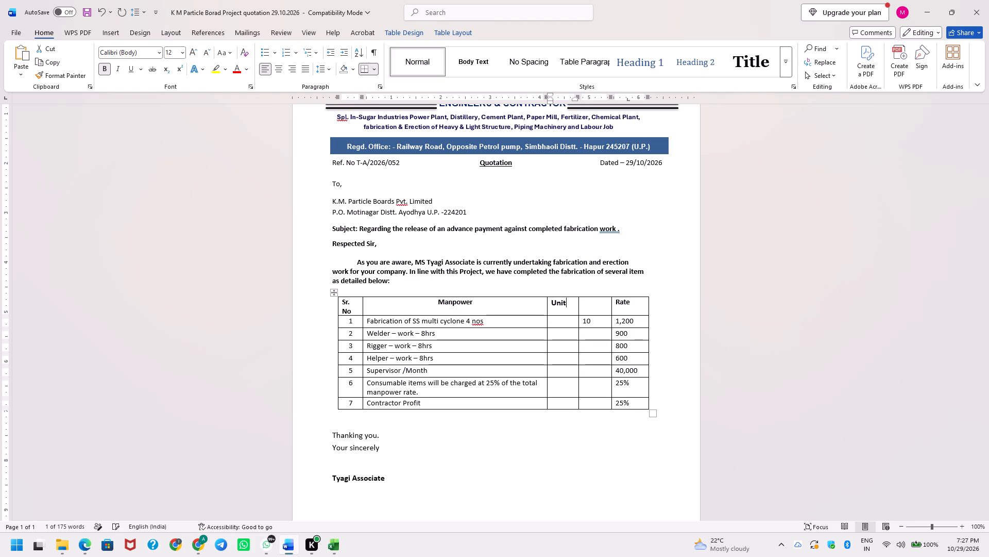
key(Right)
text(Rate)
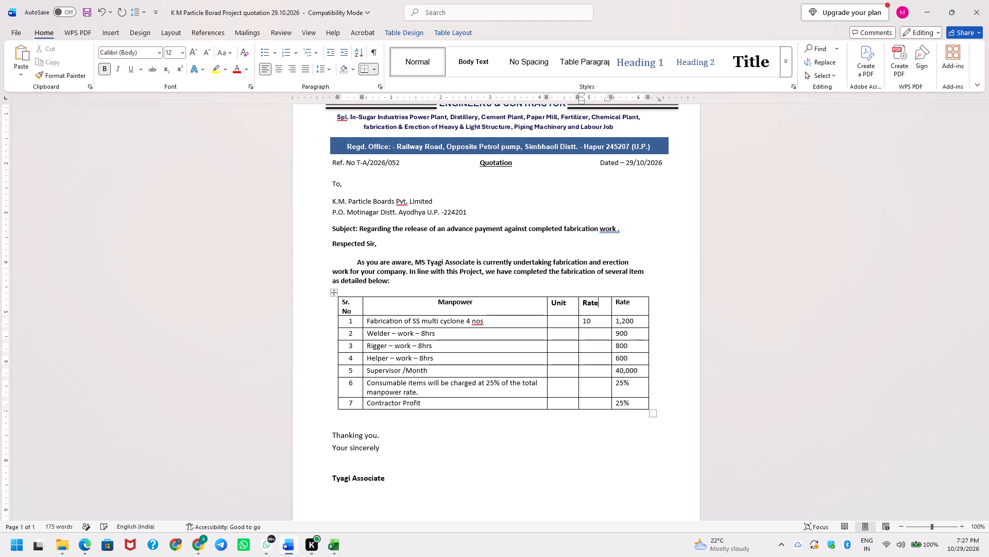
Enter "10 TON" as the first item's unit, followed by a line break.
key(Down)
key(Left)
key(Left)
key(Left)
text(10 T)
text(ON)
key(Return)
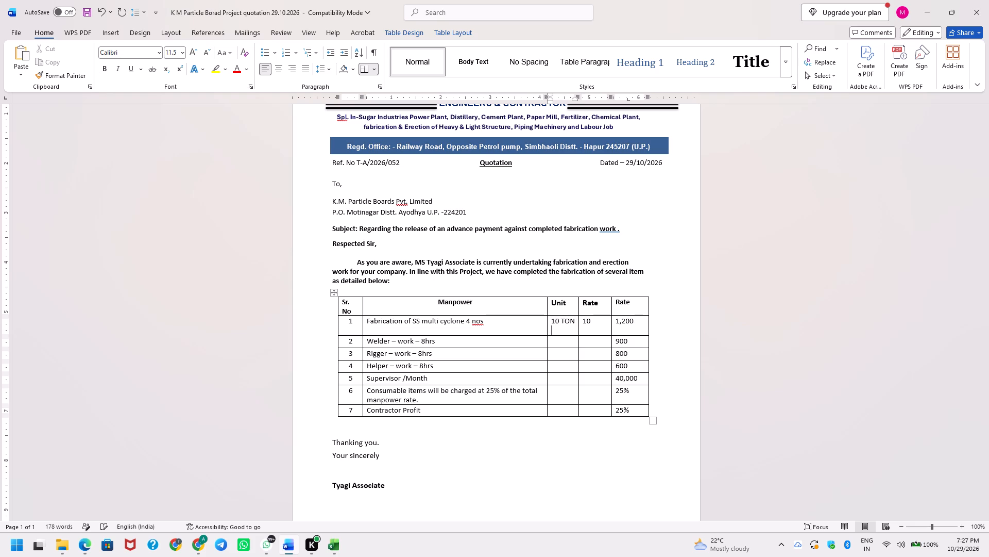
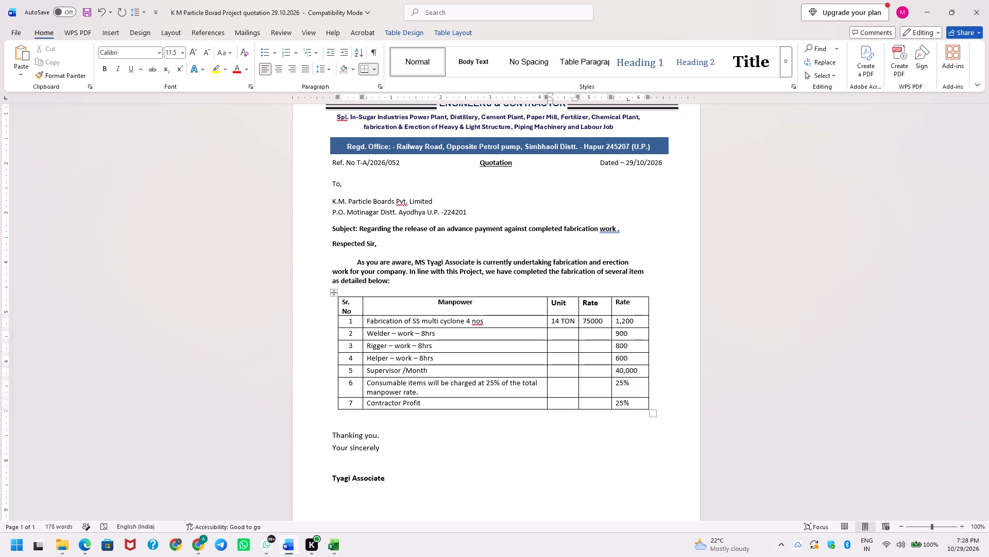
Replace the first item's value in the table's last column with 7,50,000.
key(Tab)
key(Tab)
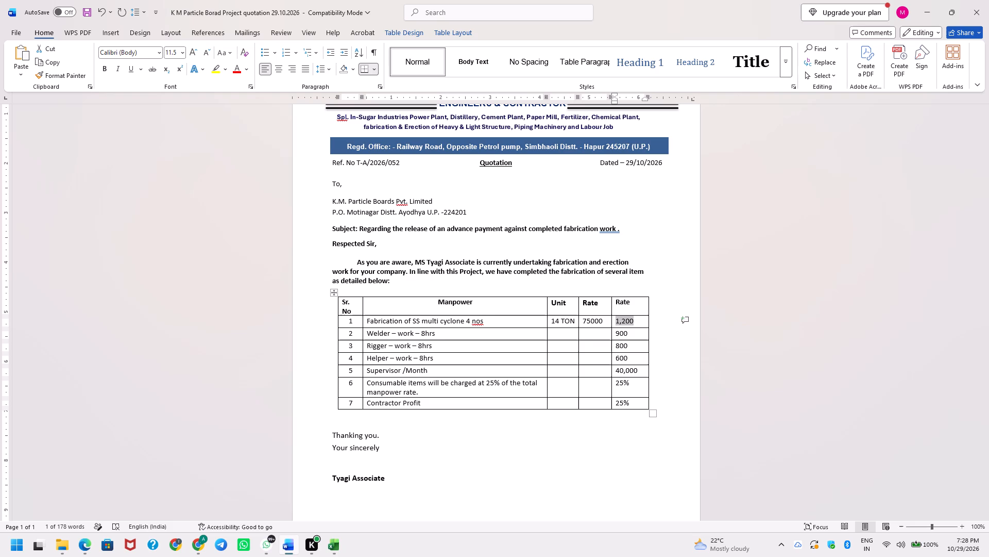
key(7)
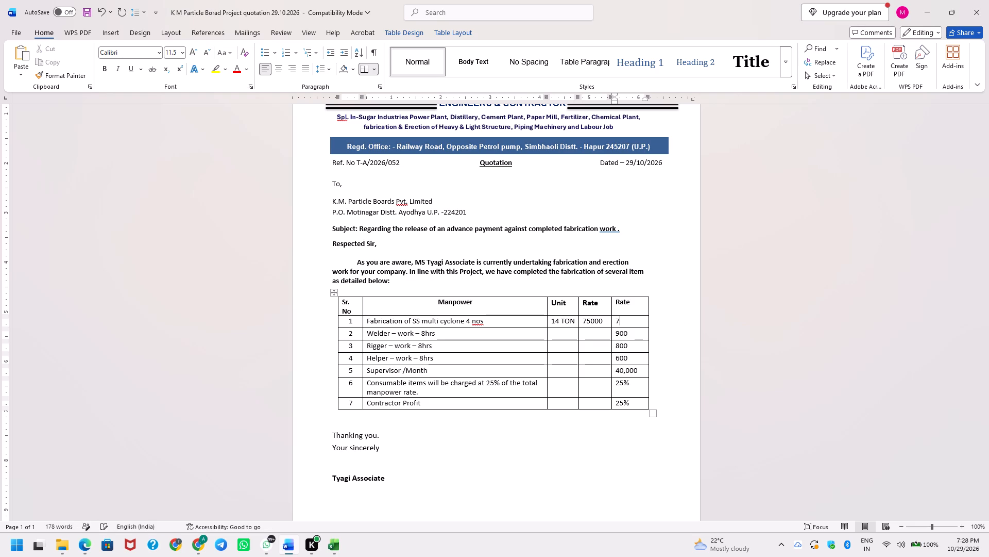
text(,5,)
key(BackSpace)
text(0,5)
key(BackSpace)
text(000)
Add a thousands comma to the first item's rate so it reads 75,000.
key(shift+Tab)
key(Right)
key(Left)
key(Left)
key(Left)
key(comma)
Add a full stop after "nos" at the end of the first item's description.
key(shift+Tab)
key(shift+Tab)
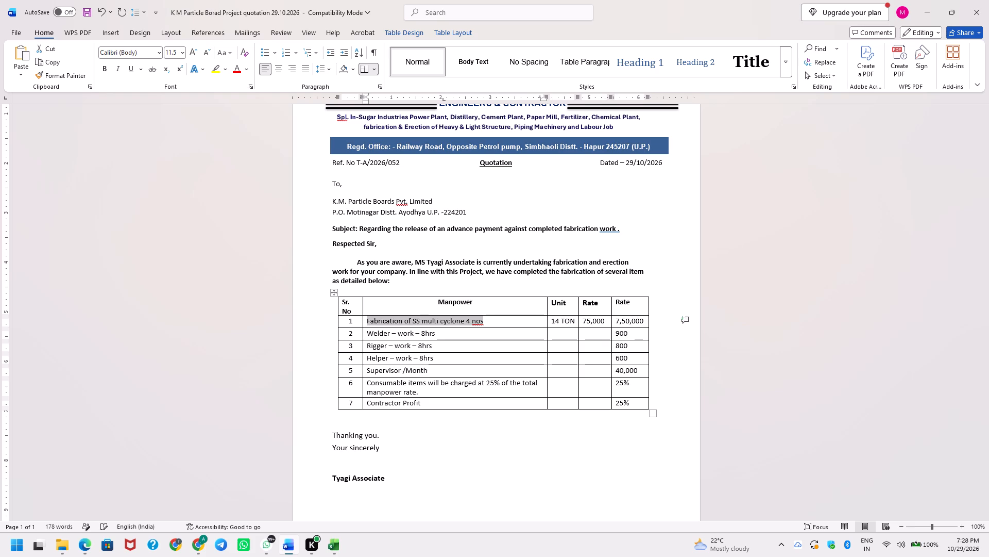
key(Right)
key(period)
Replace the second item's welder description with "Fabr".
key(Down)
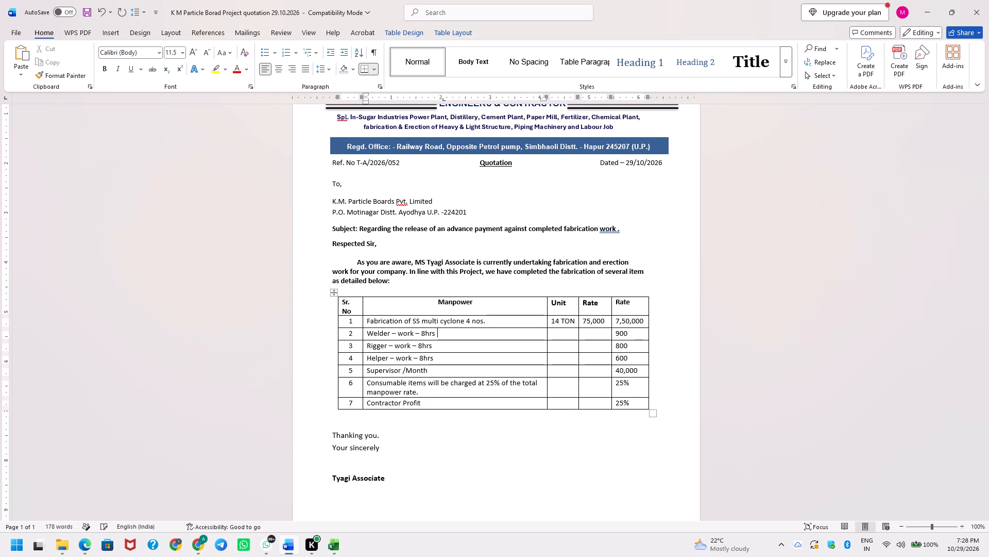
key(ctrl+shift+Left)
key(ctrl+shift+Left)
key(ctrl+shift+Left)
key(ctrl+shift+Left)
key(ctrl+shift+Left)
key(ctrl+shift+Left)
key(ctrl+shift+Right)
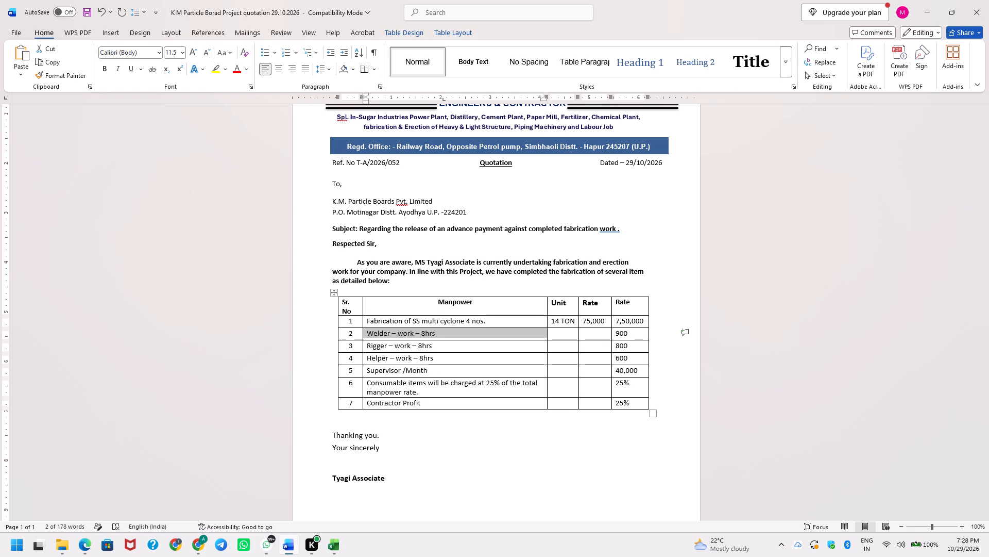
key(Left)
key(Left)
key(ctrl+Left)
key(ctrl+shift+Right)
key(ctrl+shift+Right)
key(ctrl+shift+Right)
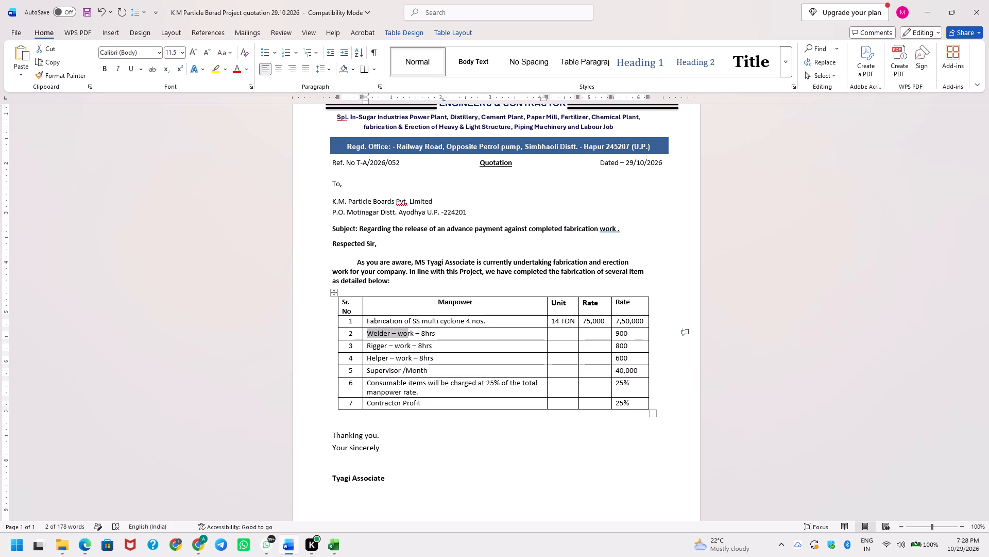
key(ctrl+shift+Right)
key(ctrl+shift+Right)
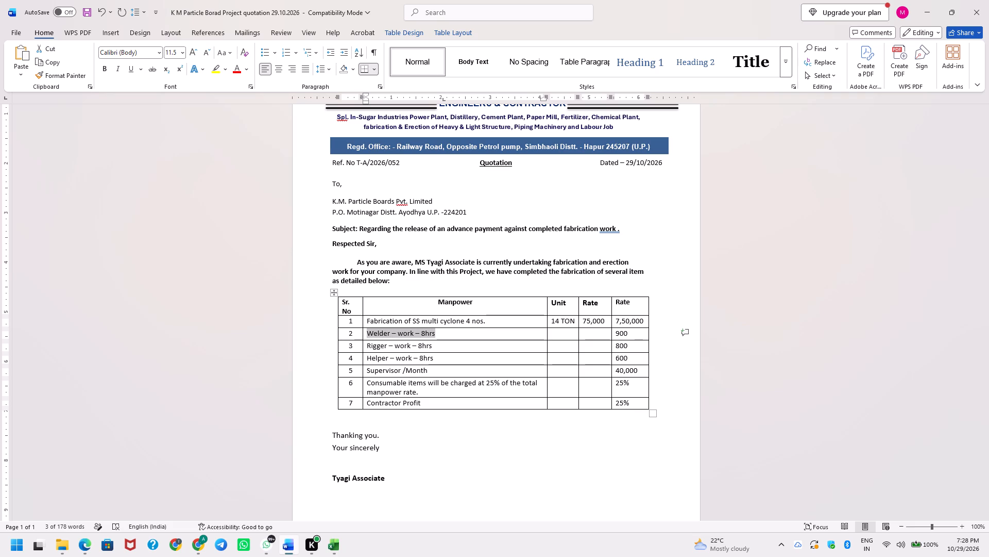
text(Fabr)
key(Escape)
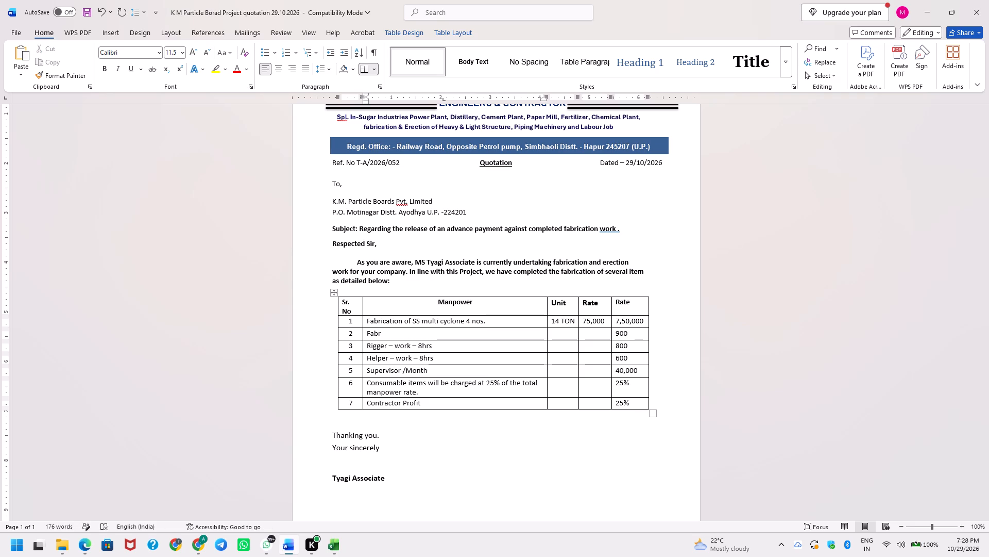
Copy the first item's full description and paste it over the second item's description.
key(Up)
key(Left)
key(Left)
key(Left)
key(Left)
key(ctrl+shift+Right)
key(ctrl+shift+Right)
key(ctrl+shift+Right)
key(ctrl+shift+Right)
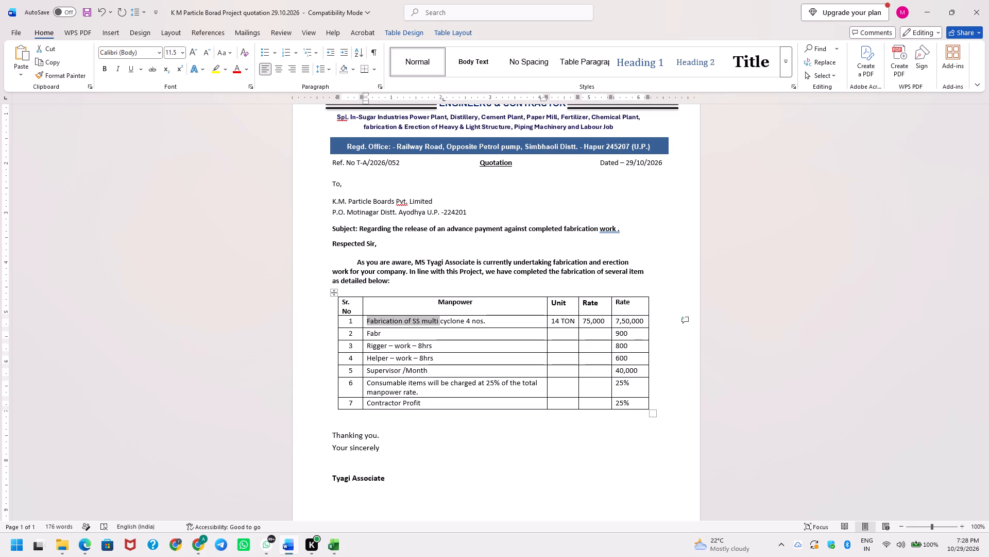
key(ctrl+shift+Right)
key(ctrl+shift+Right)
key(ctrl+shift+Right)
key(shift+Right)
key(ctrl+c)
key(Down)
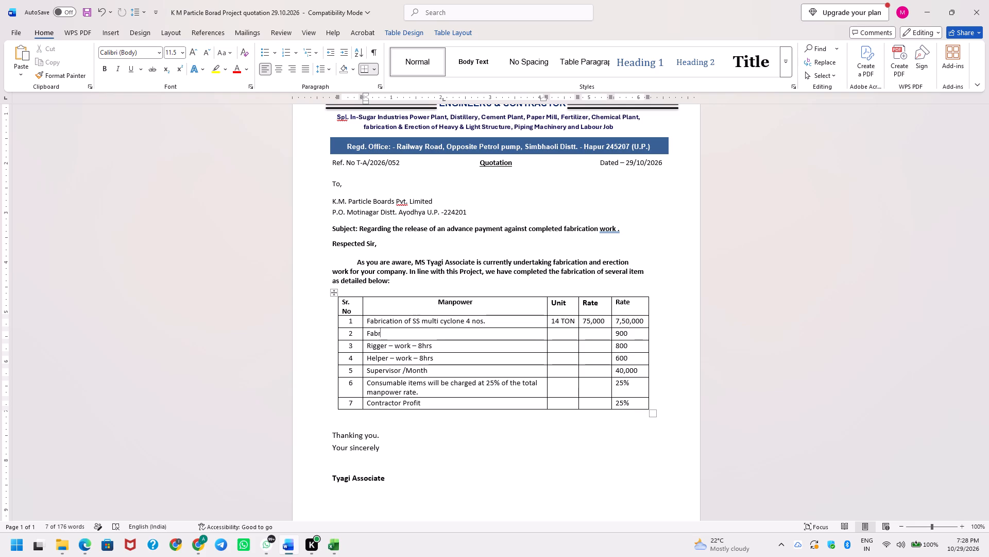
key(Down)
key(Up)
key(ctrl+shift+Left)
key(ctrl+v)
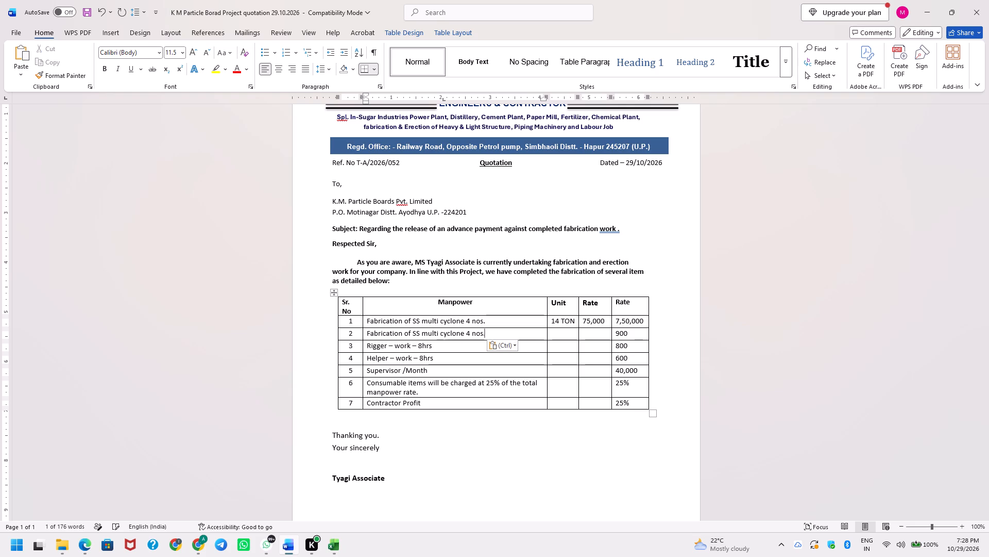
Change "multi" to "main" and the quantity to 1 in the second item's description.
key(ctrl+Left)
key(ctrl+Left)
key(ctrl+Left)
key(ctrl+Left)
key(ctrl+Left)
key(ctrl+Right)
key(Left)
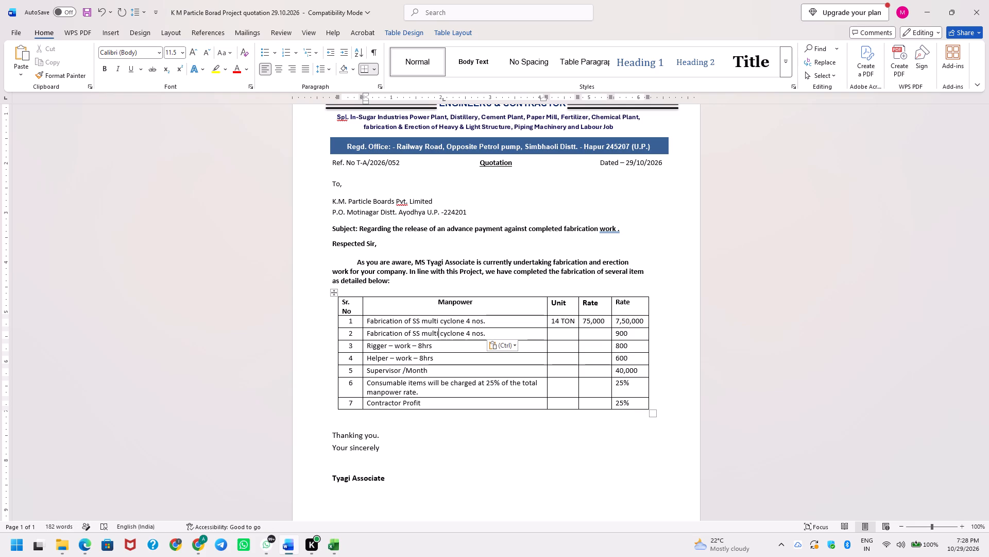
key(ctrl+shift+Left)
text(Mai)
key(BackSpace)
key(BackSpace)
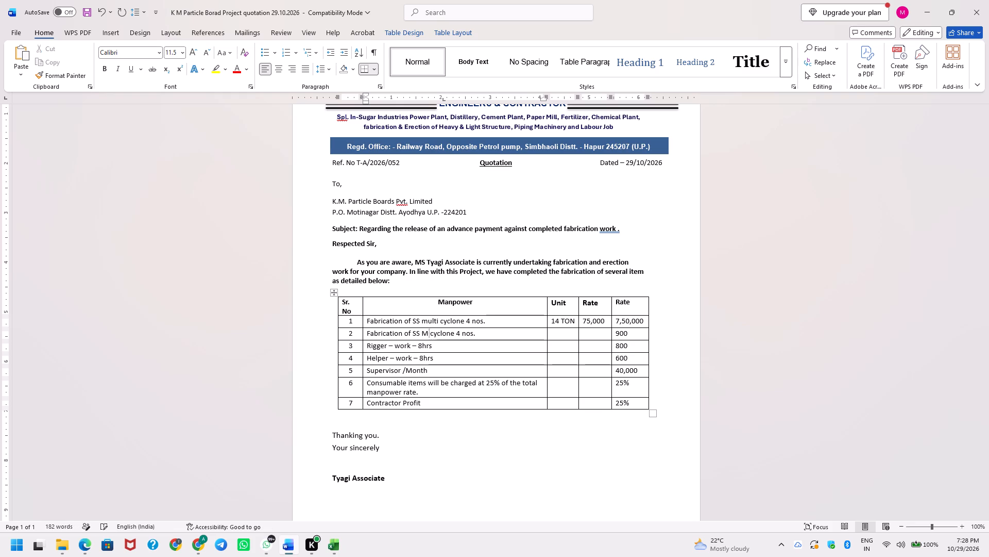
key(BackSpace)
text(main)
key(space)
key(BackSpace)
key(ctrl+Right)
key(ctrl+Right)
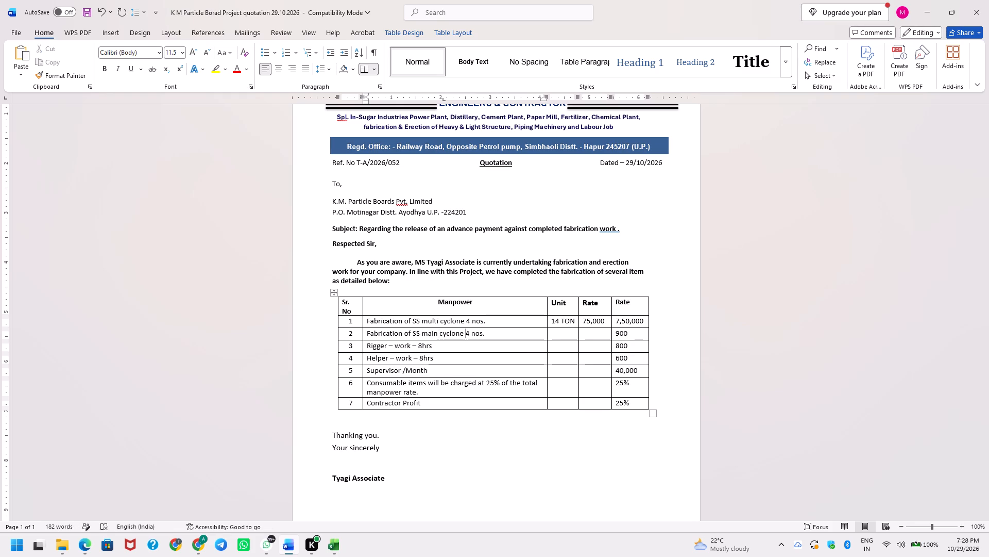
key(shift+Right)
key(1)
Fill the second item's row with unit 10 TON, rate 75,000 and 7,50,000 in the last column.
key(ctrl+Right)
key(ctrl+Right)
key(ctrl+Right)
key(ctrl+Right)
text(10)
key(space)
text(TON)
key(Tab)
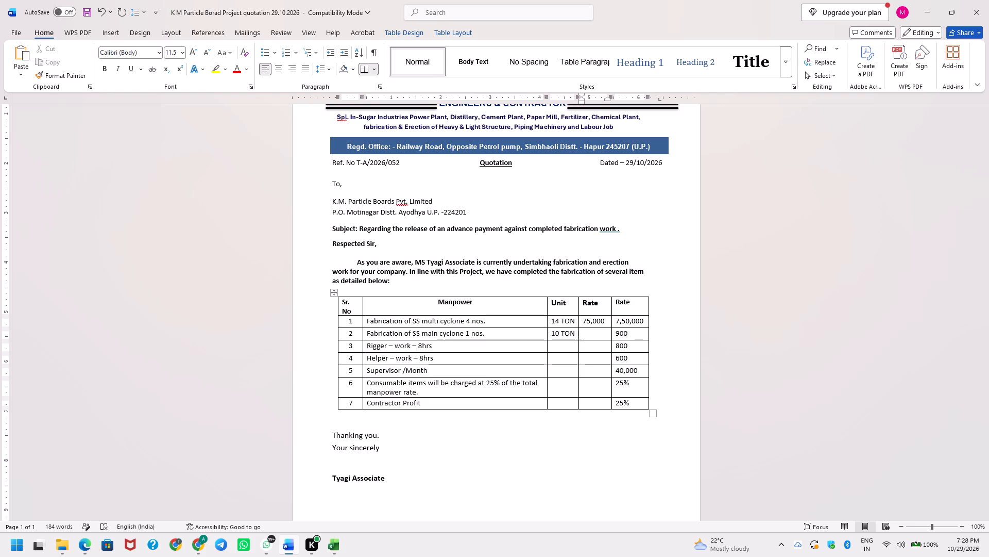
text(75000)
key(Left)
key(Left)
key(Left)
key(comma)
key(Tab)
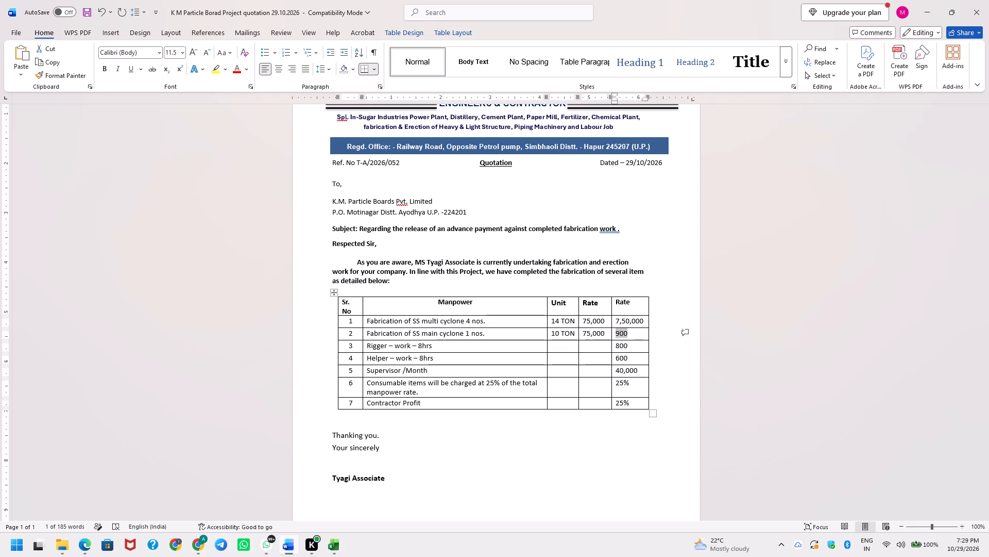
text(7,50,000)
Replace the third item's rigger description with "Fabrication of SS".
key(Down)
key(Left)
key(Left)
key(ctrl+Left)
key(ctrl+Left)
key(ctrl+Left)
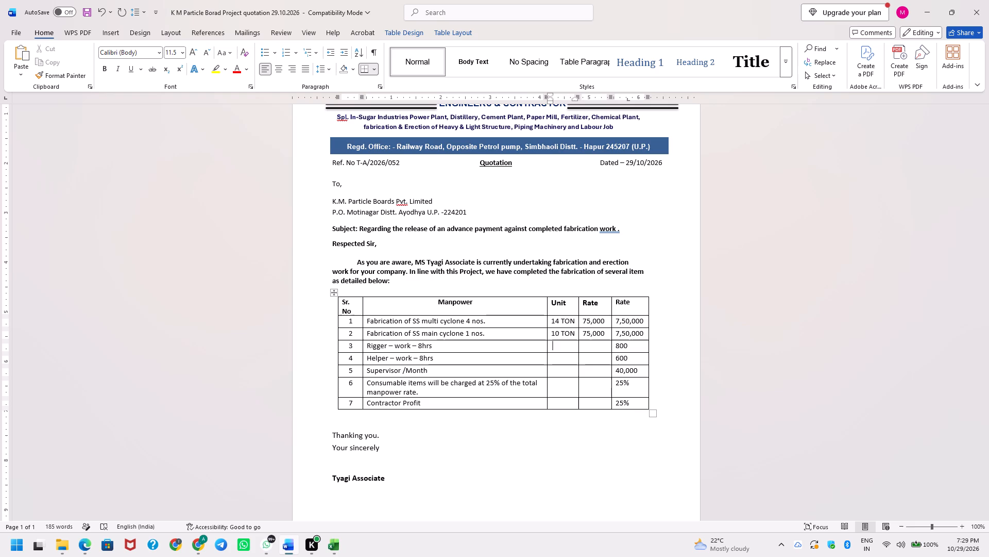
key(ctrl+Left)
key(ctrl+shift+Left)
key(ctrl+shift+Left)
key(ctrl+shift+Left)
key(ctrl+shift+Left)
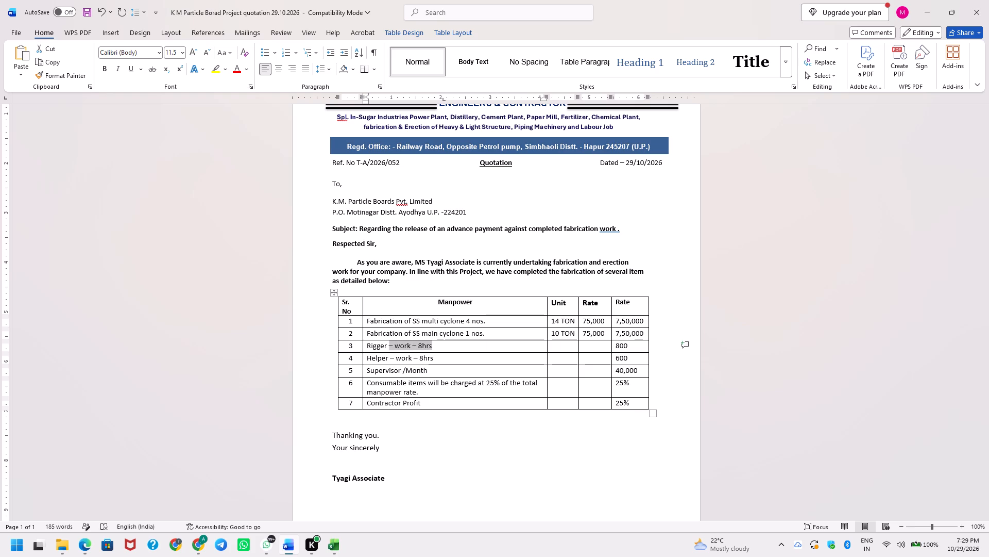
key(ctrl+shift+Left)
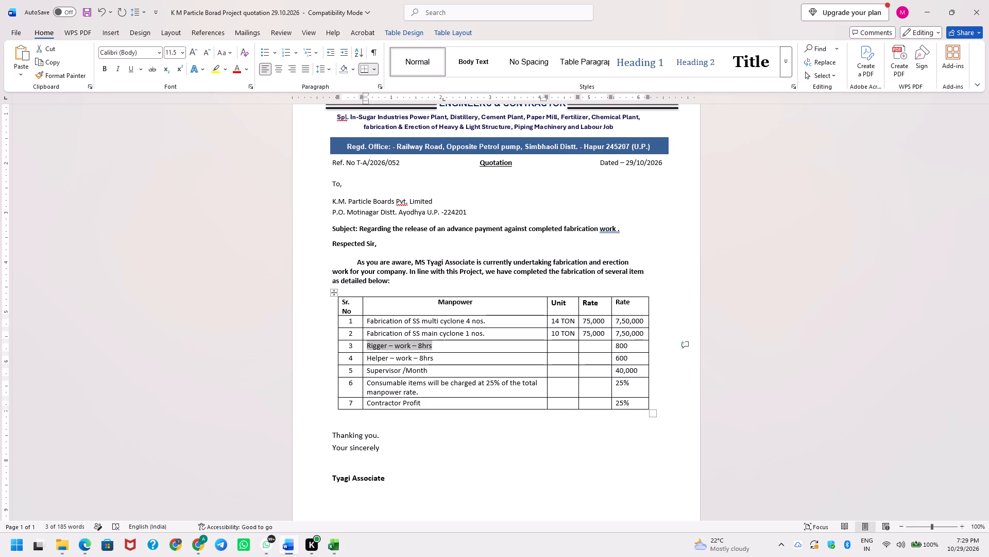
text(Fav)
key(BackSpace)
text(brication of)
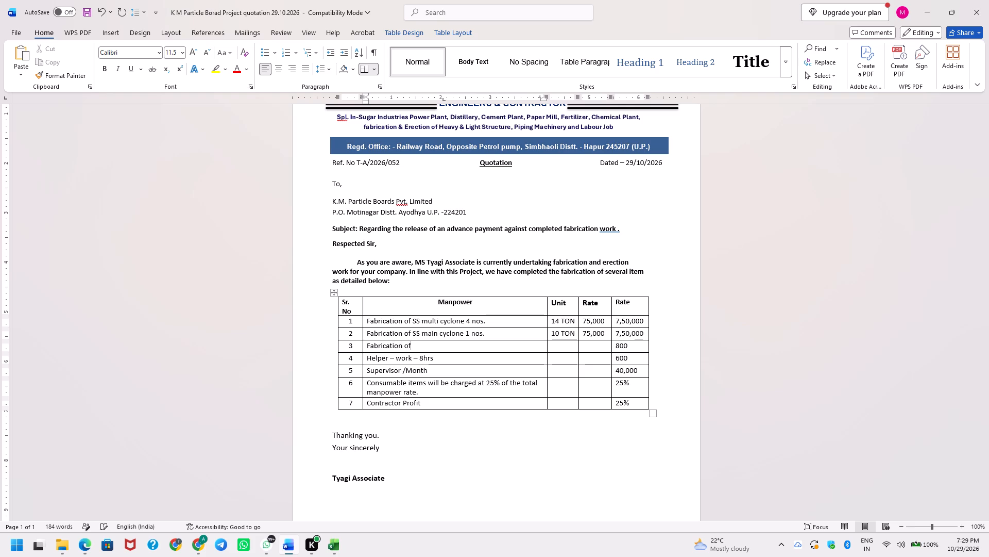
key(space)
text(SS)
Copy the text "Fabrication of SS" from the third item's description.
key(ctrl+shift+Left)
key(ctrl+shift+Left)
key(ctrl+shift+Left)
key(ctrl+c)
key(ctrl+c)
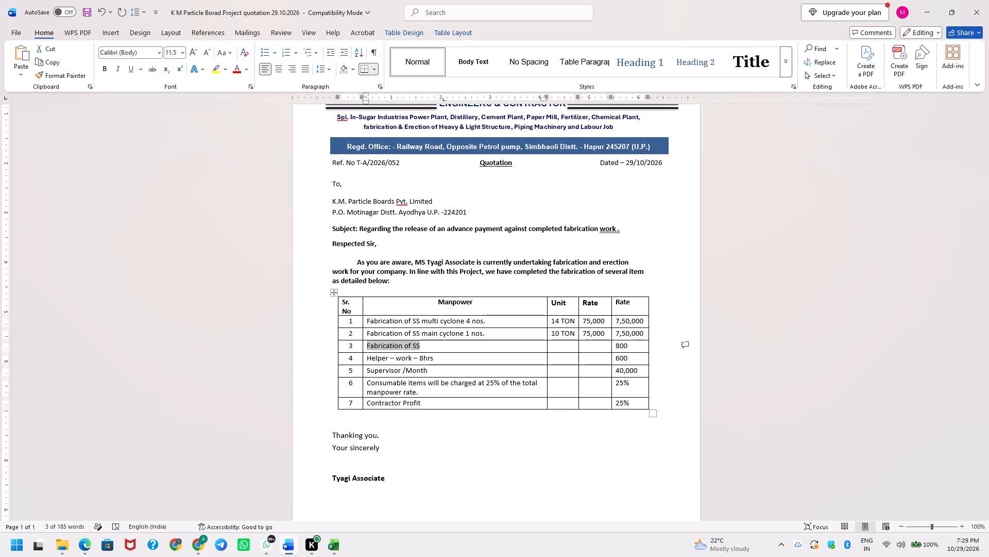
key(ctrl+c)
Extend the third item's description with "Duct" so it reads "Fabrication of SS Duct".
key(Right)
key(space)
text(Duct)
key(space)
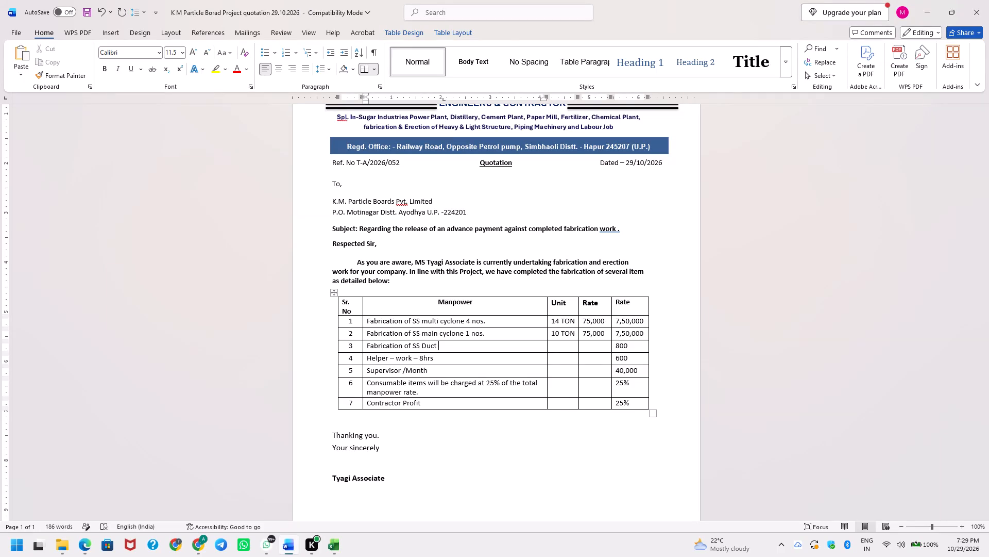
Enter "4.756 TON" as the third item's unit and 75,000 as its rate.
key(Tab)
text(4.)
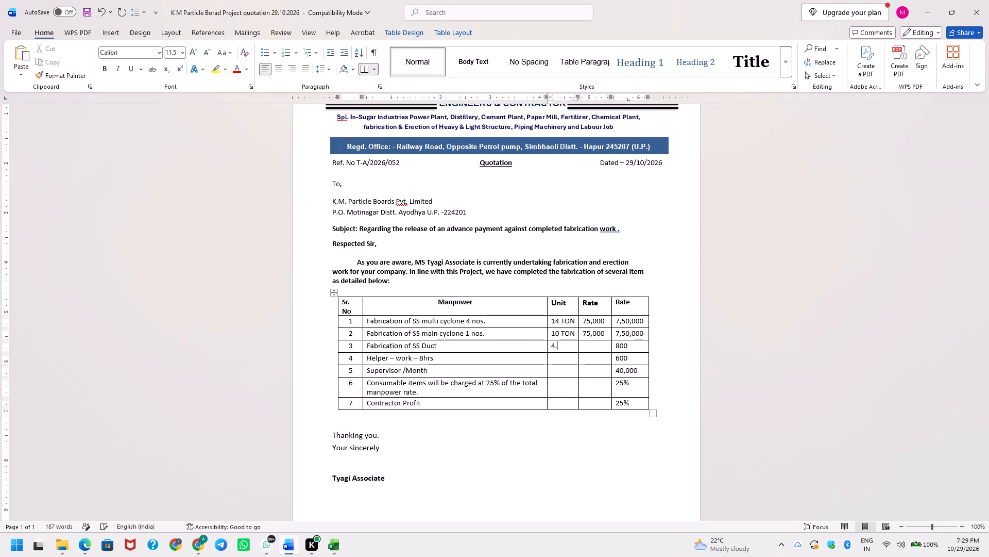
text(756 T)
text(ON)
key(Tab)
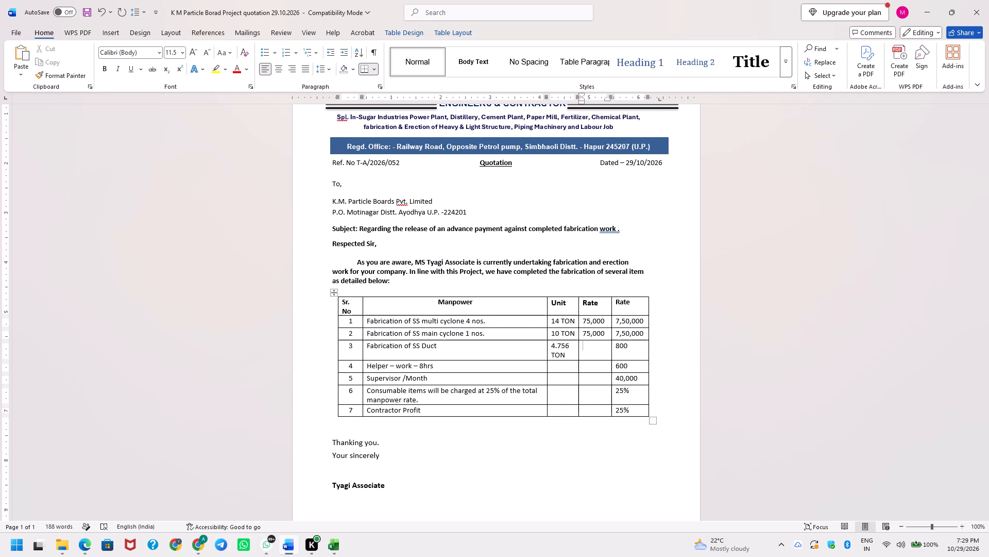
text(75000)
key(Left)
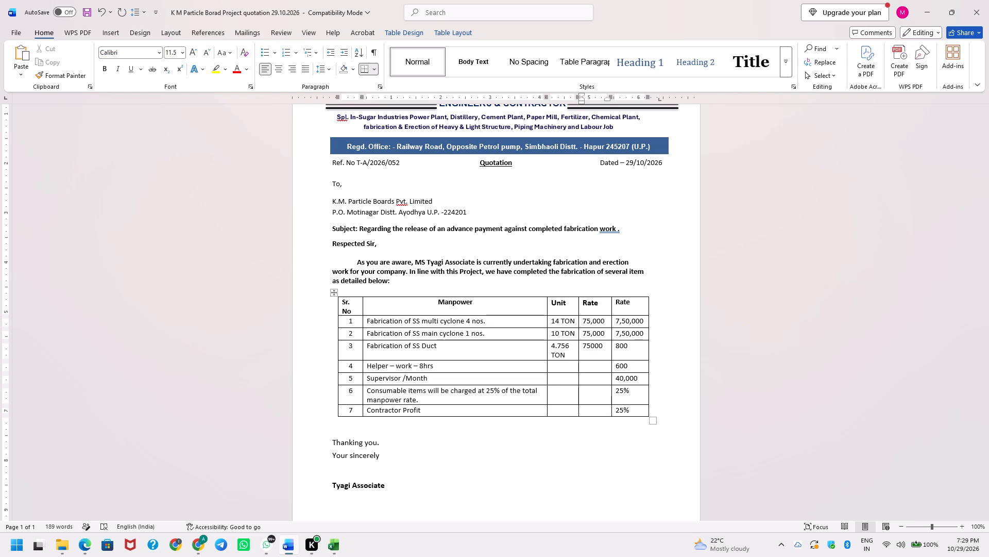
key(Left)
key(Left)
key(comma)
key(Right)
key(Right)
Replace the third item's amount with 3,56,700, using comma grouping.
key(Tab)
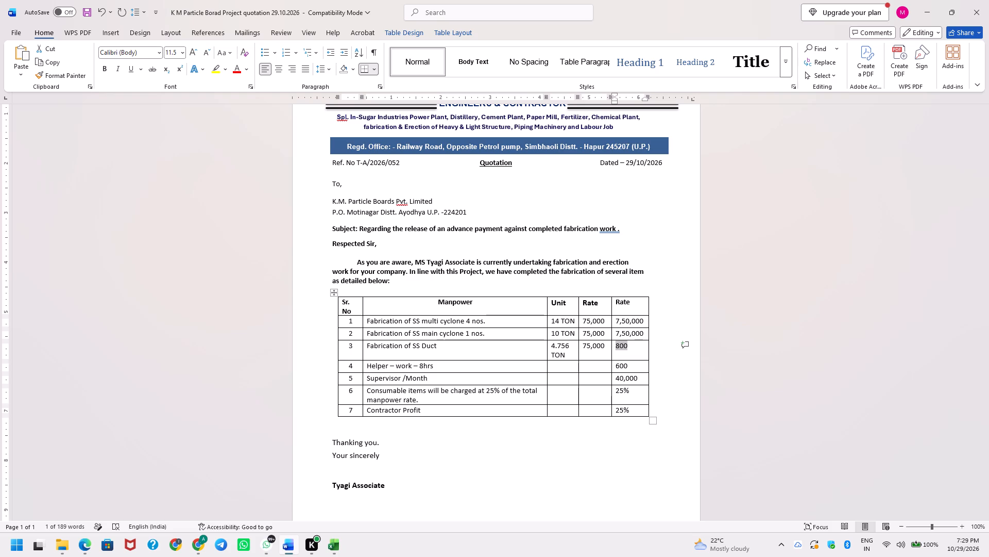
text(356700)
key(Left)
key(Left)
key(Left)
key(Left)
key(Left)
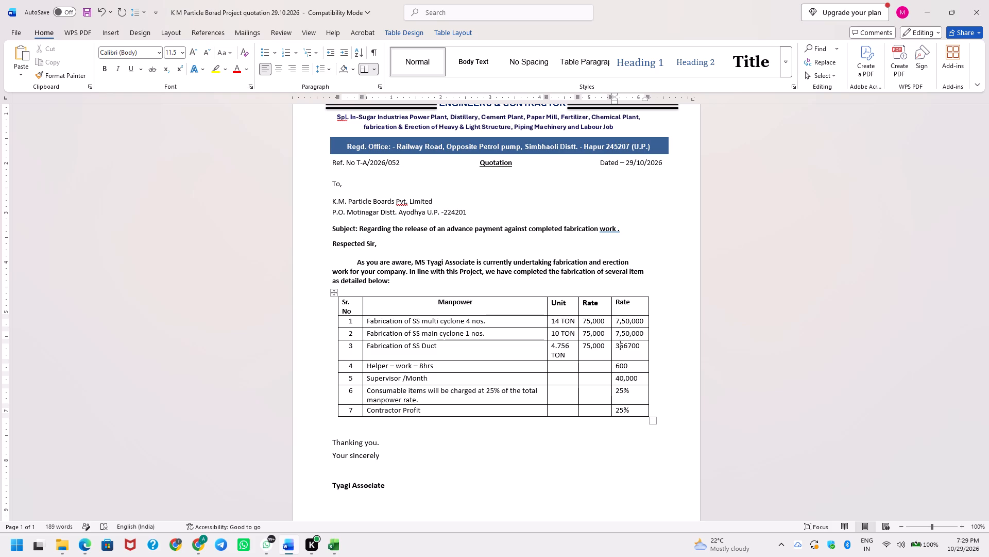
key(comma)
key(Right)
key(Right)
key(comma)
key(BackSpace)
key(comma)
Replace the fourth item's helper description with "Fabrication of SS bend & reducer" and enter "2.566 TON" as its unit.
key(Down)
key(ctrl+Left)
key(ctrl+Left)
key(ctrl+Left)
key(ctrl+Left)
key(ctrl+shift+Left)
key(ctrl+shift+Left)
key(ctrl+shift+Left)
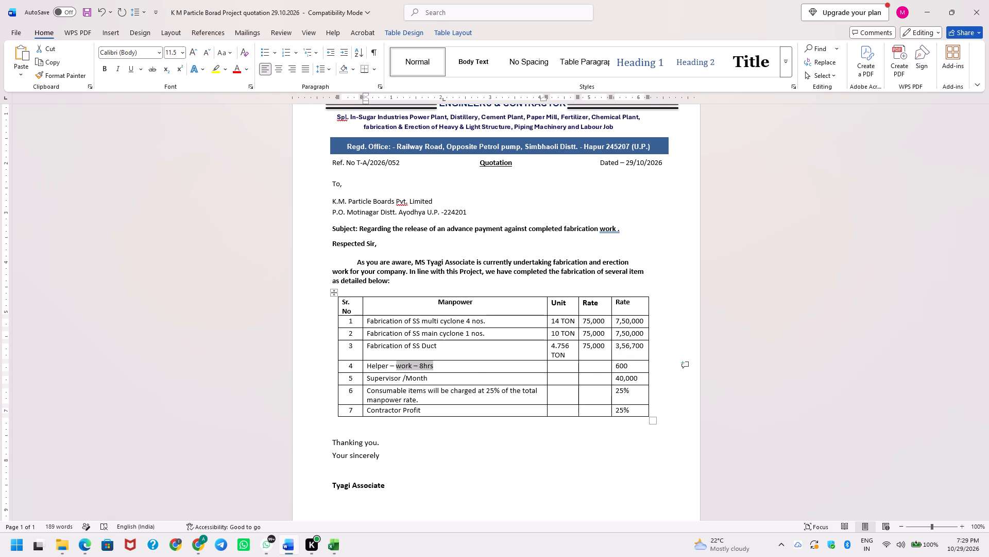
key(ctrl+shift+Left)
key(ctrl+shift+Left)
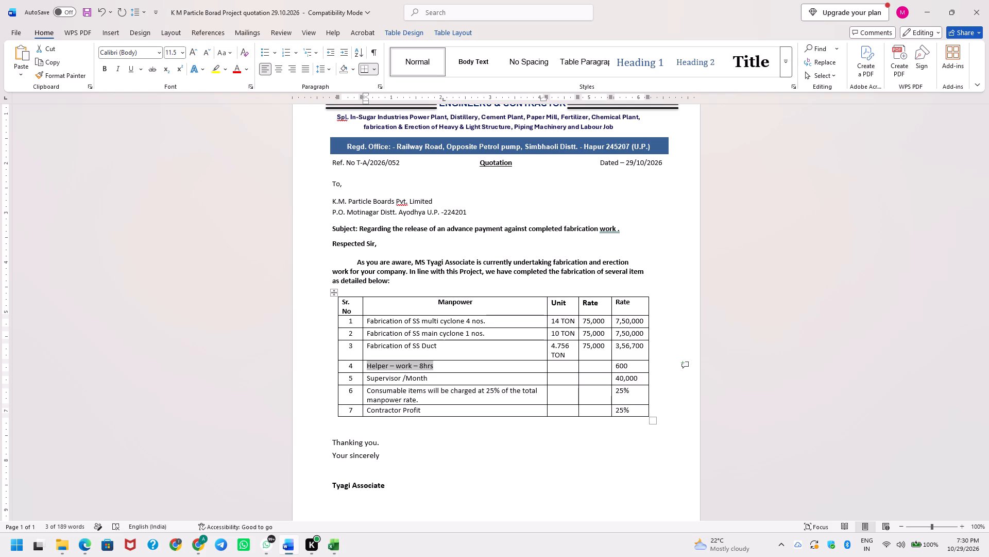
Replace the fourth item's helper description with "Fabrication of SS Band & reducer".
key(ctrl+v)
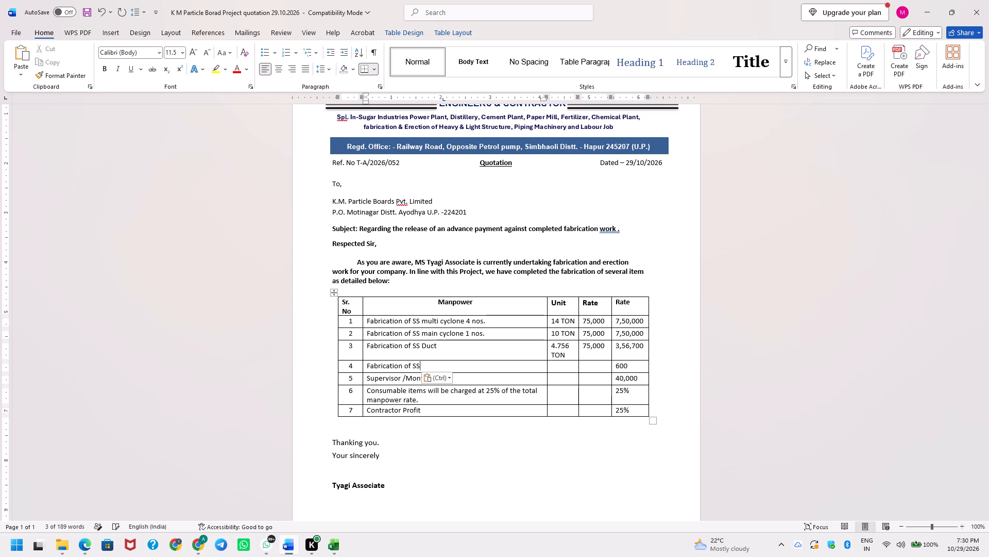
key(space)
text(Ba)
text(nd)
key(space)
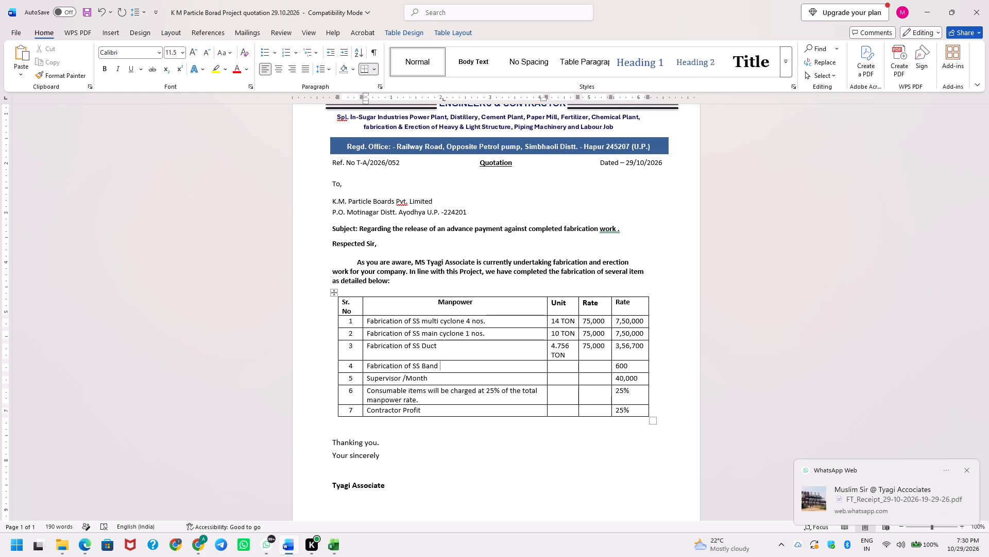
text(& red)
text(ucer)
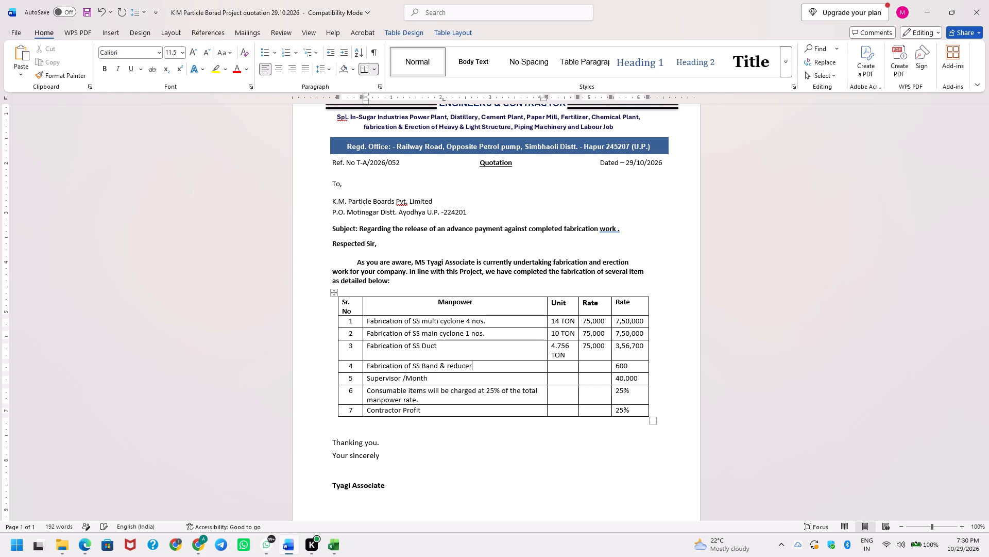
Correct "Band" to lowercase "bend" in the fourth item's description.
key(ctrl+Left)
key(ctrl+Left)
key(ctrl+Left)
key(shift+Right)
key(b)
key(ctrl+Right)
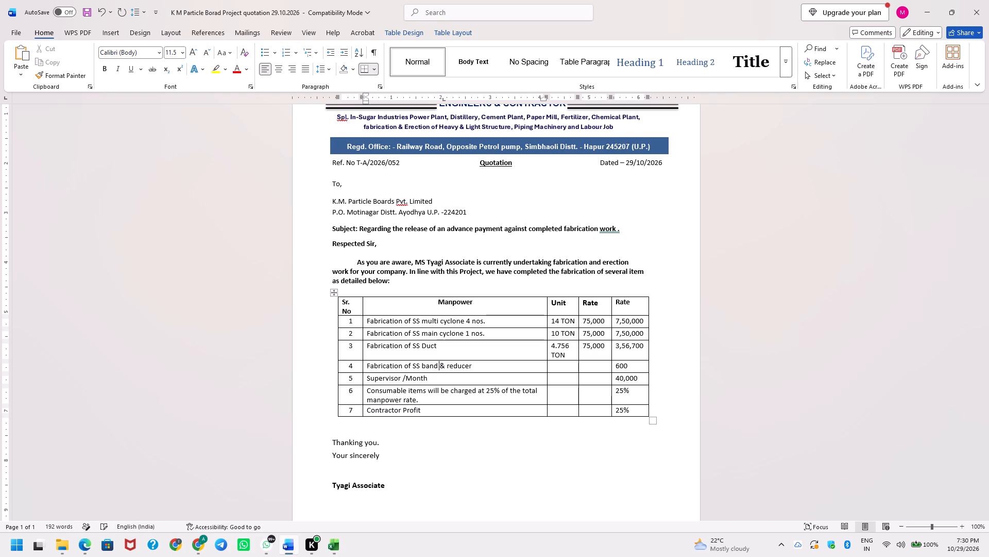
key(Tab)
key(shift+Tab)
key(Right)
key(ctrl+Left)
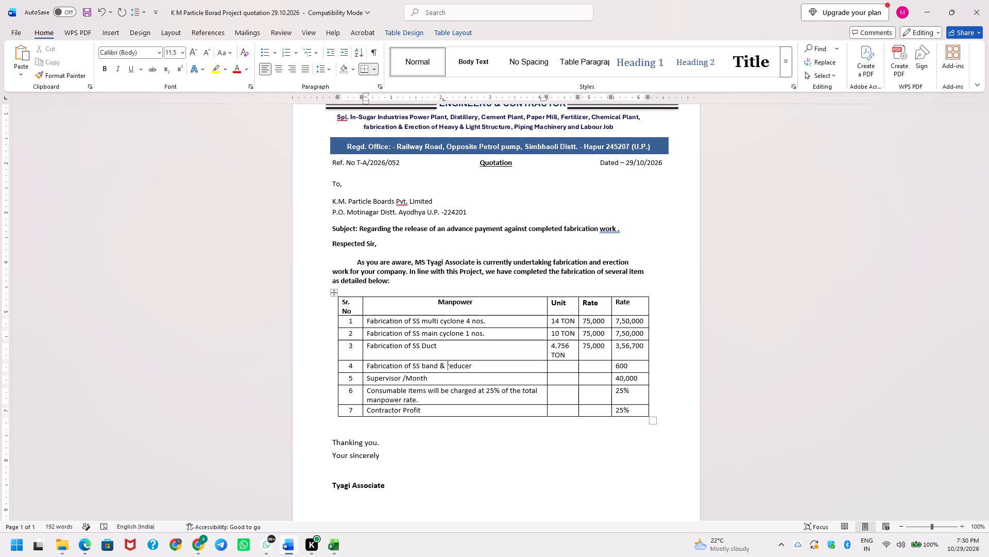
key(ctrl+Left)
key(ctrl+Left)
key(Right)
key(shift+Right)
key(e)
Enter "2.566 TON" as the fourth item's unit.
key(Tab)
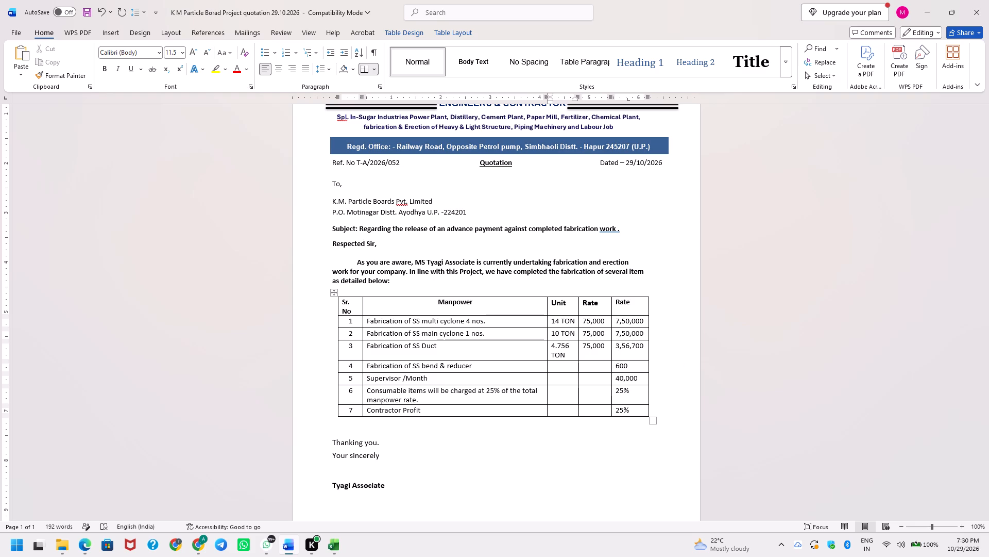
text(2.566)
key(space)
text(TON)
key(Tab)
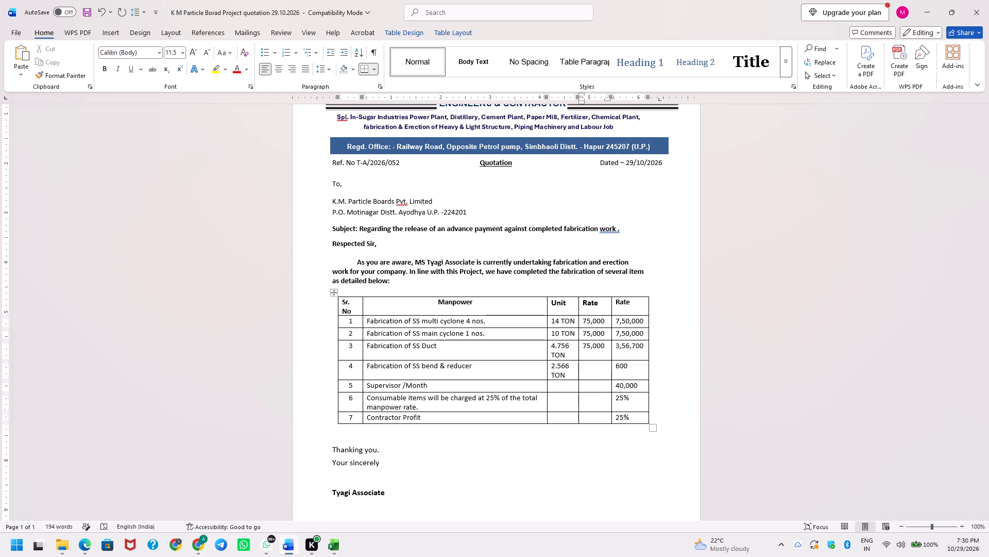
Enter 1,20,000 as the fourth item's rate and 307920 as its amount in the last column.
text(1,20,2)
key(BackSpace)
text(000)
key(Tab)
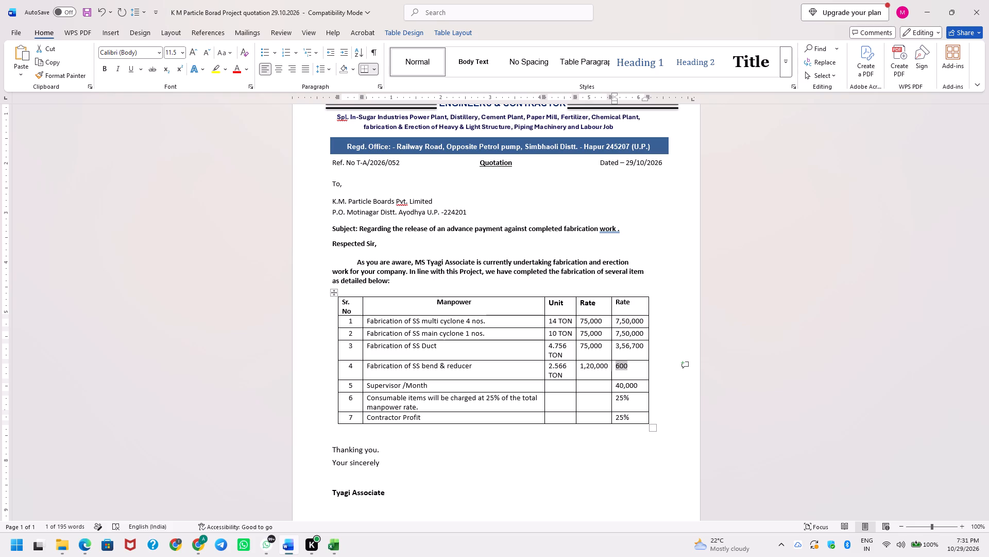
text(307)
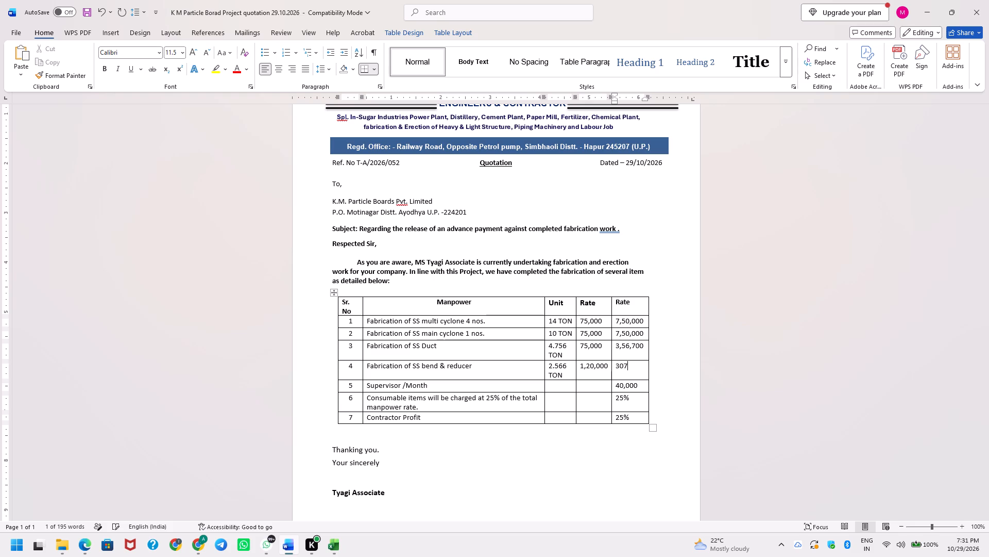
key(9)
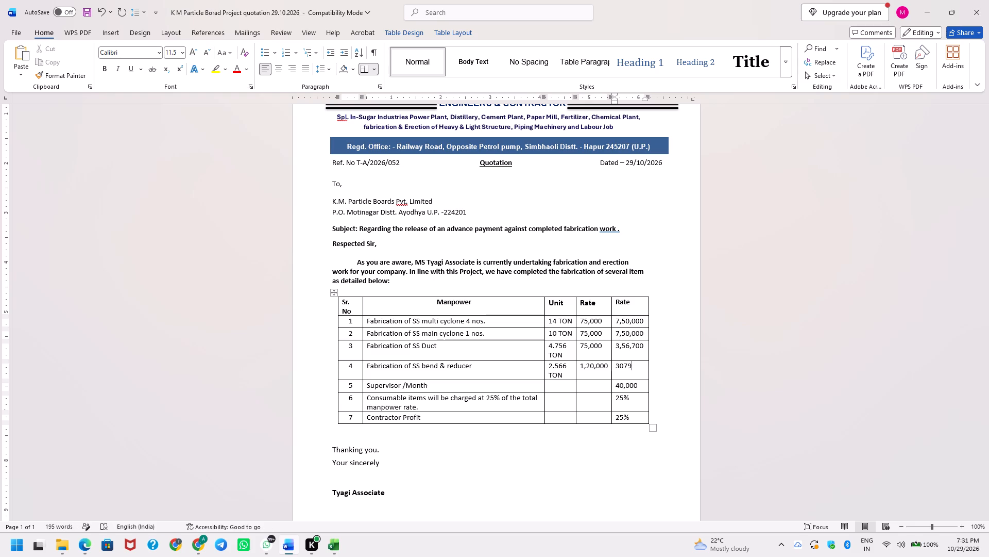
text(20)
Replace the fifth item's supervisor description with the copied "Fabrication of SS" followed by "boiler scope work".
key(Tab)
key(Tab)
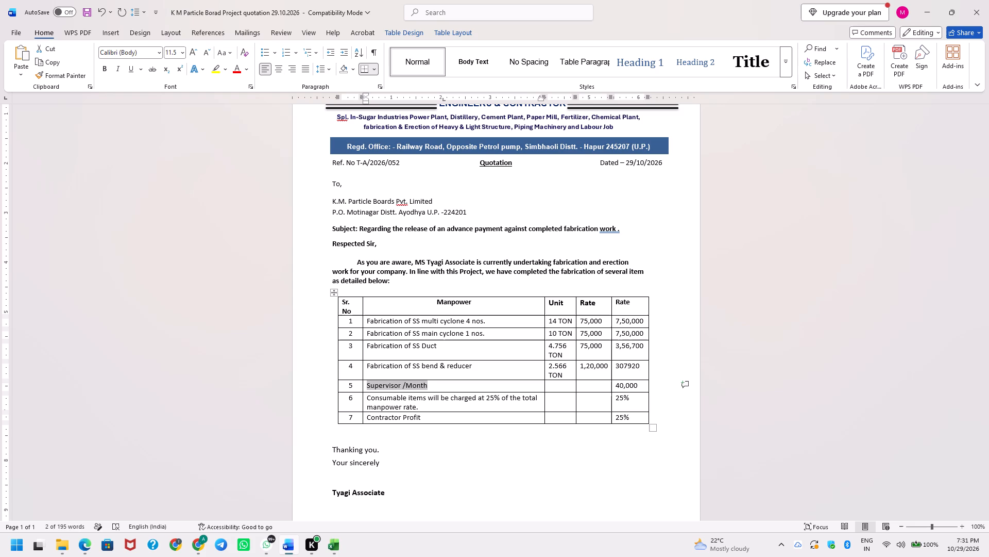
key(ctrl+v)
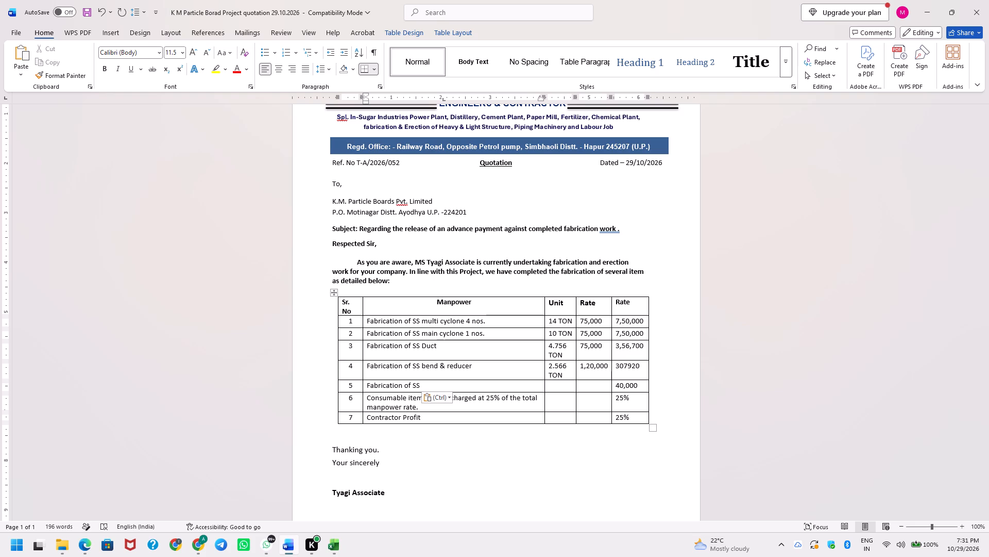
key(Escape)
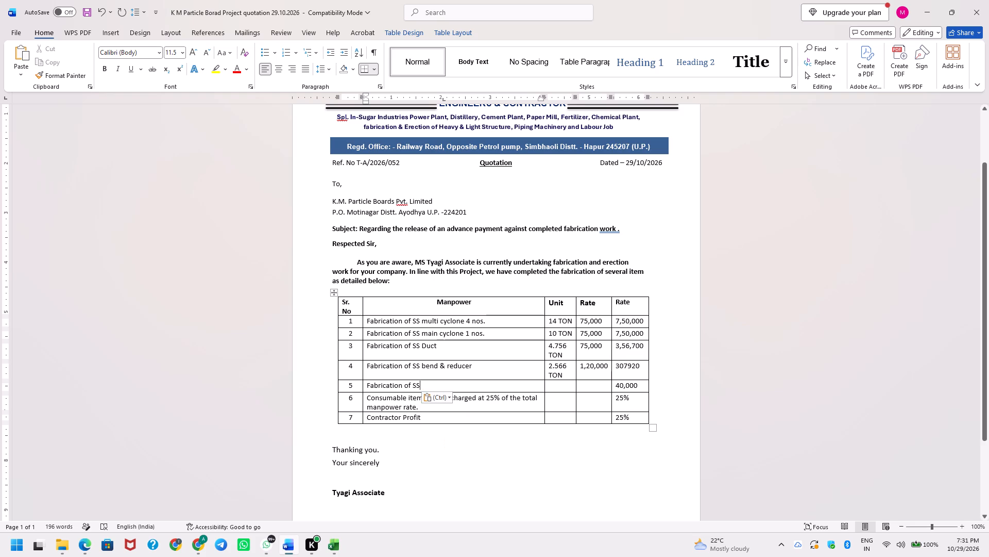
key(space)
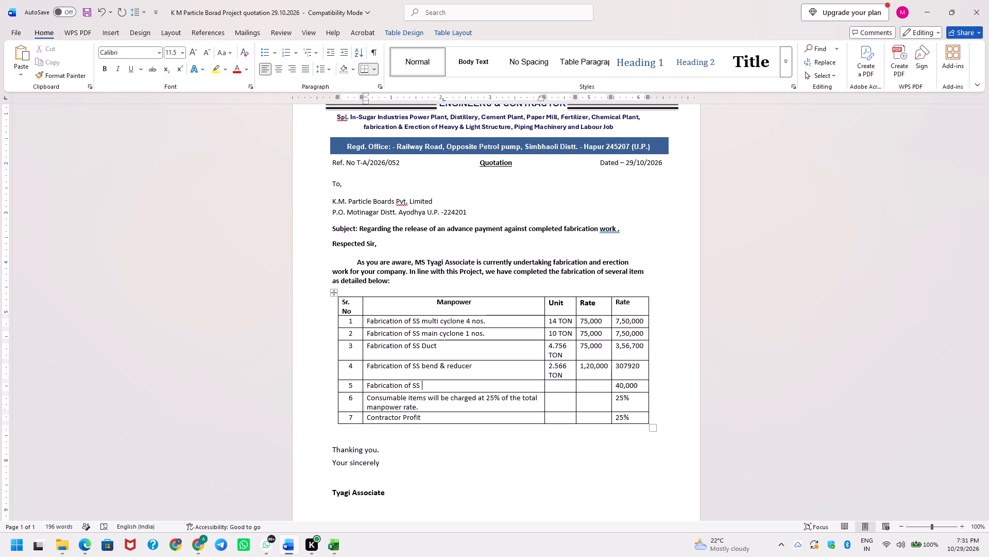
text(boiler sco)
text(pe work)
Enter "1.671 TON" as the fifth item's unit and 75,000 as its rate.
key(Tab)
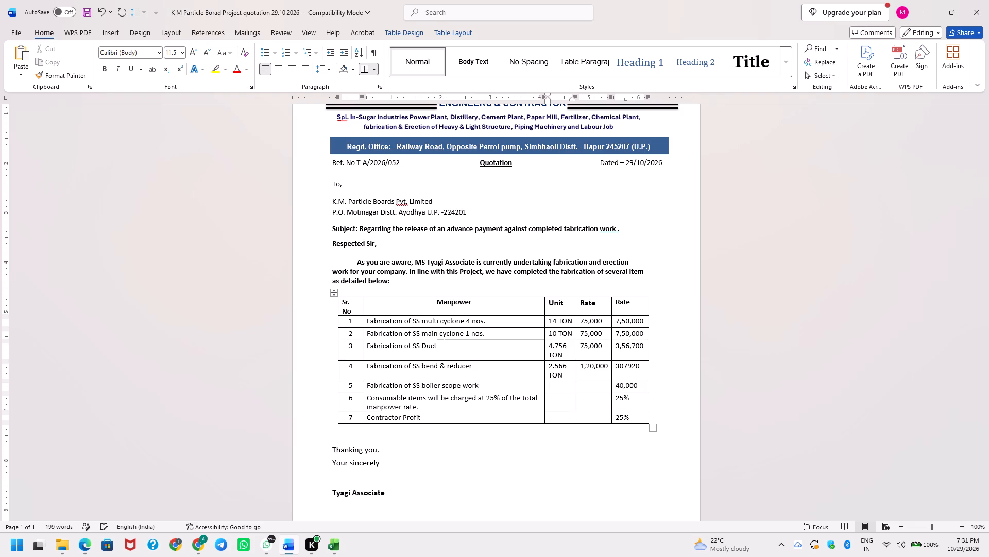
text(1.67)
text(1 TOM)
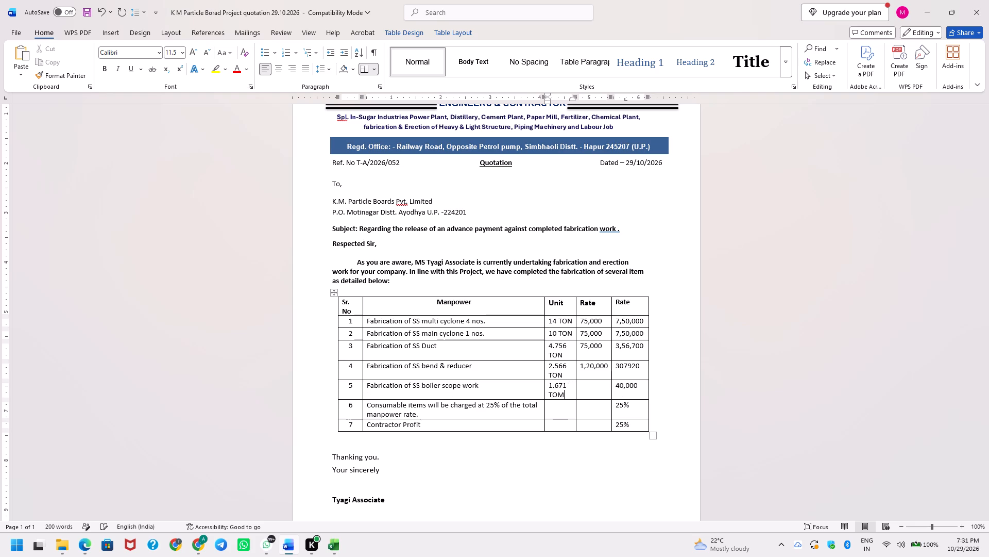
key(BackSpace)
key(shift+n)
key(Tab)
text(45)
key(BackSpace)
key(BackSpace)
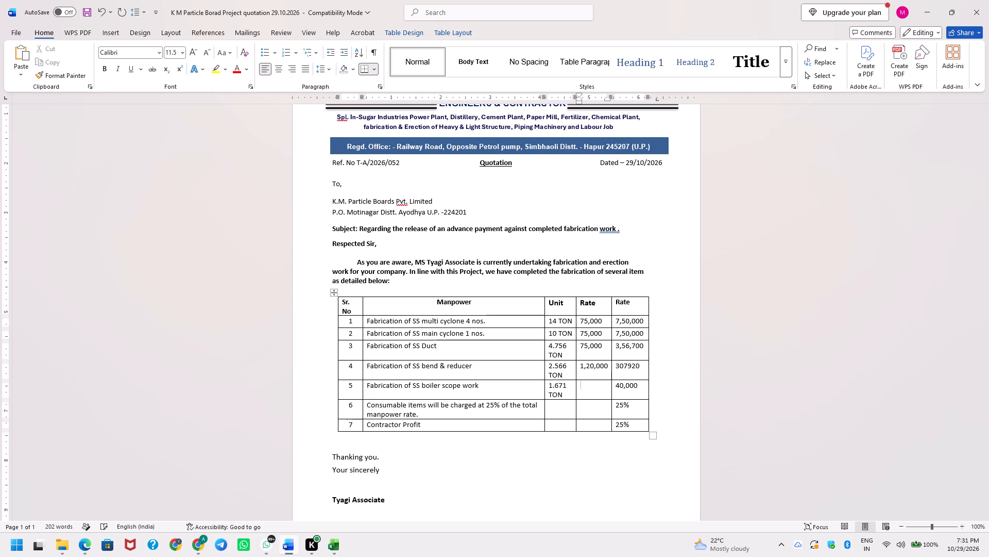
text(75,000)
Replace the fifth item's amount in the last column with 1,25,325.
key(Tab)
key(BackSpace)
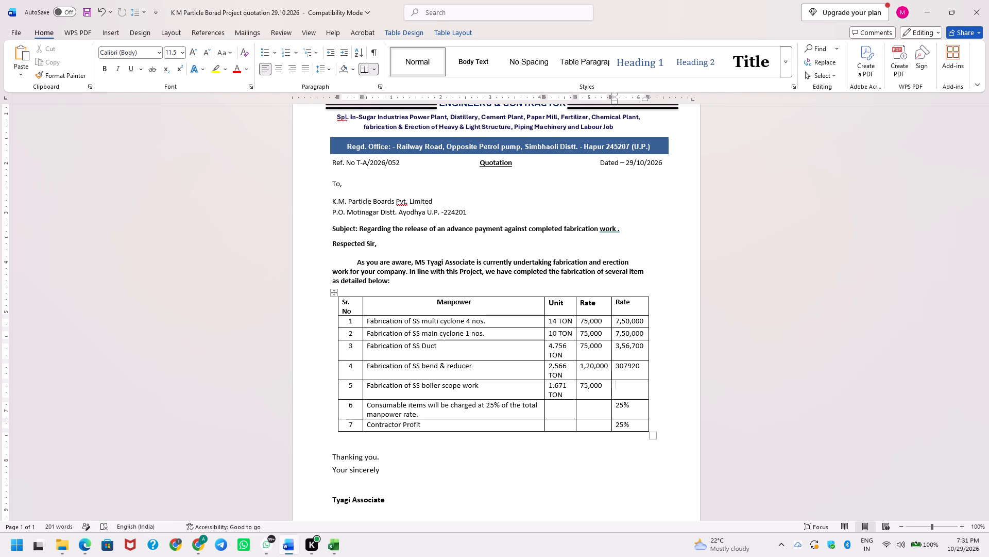
key(1)
text(,25,325)
Replace the sixth item's consumables description with the copied fabrication text, changed to read "Fabrication of MS structure work".
key(Tab)
key(Tab)
key(ctrl+v)
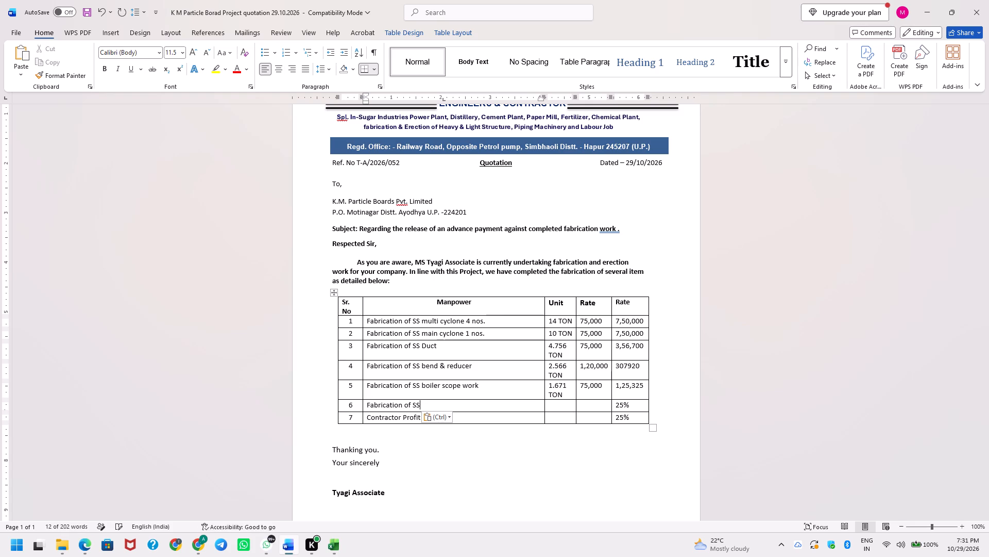
key(space)
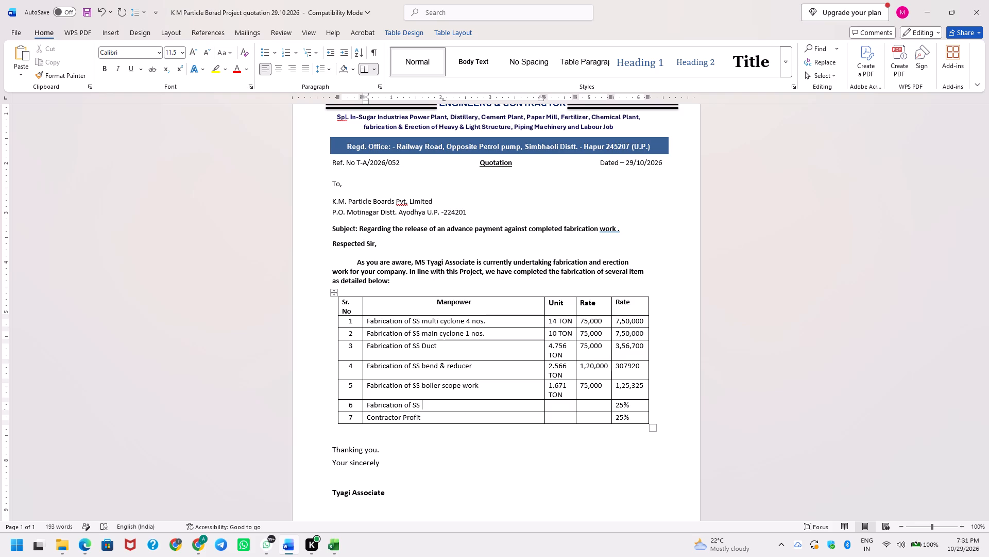
key(Left)
key(shift+Left)
key(shift+Left)
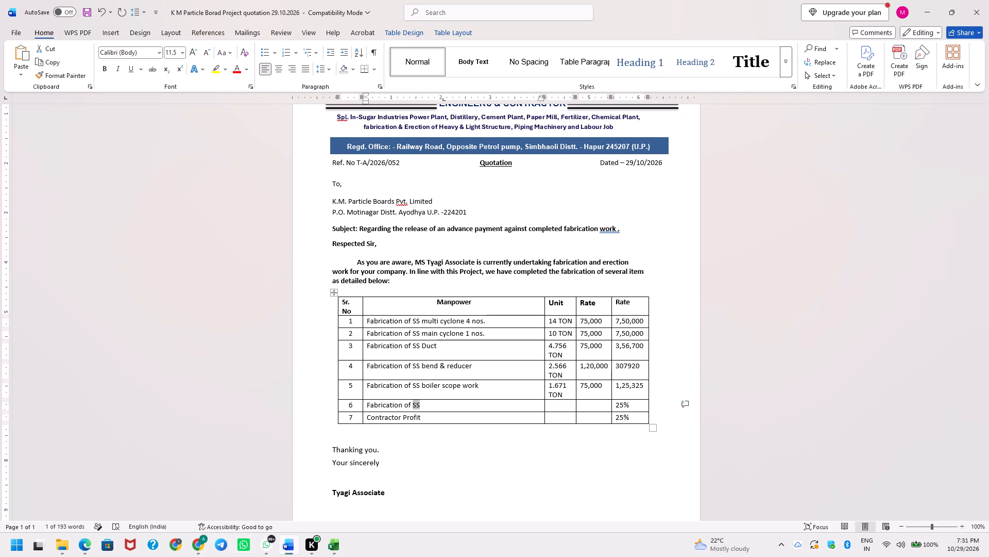
text(MS)
key(space)
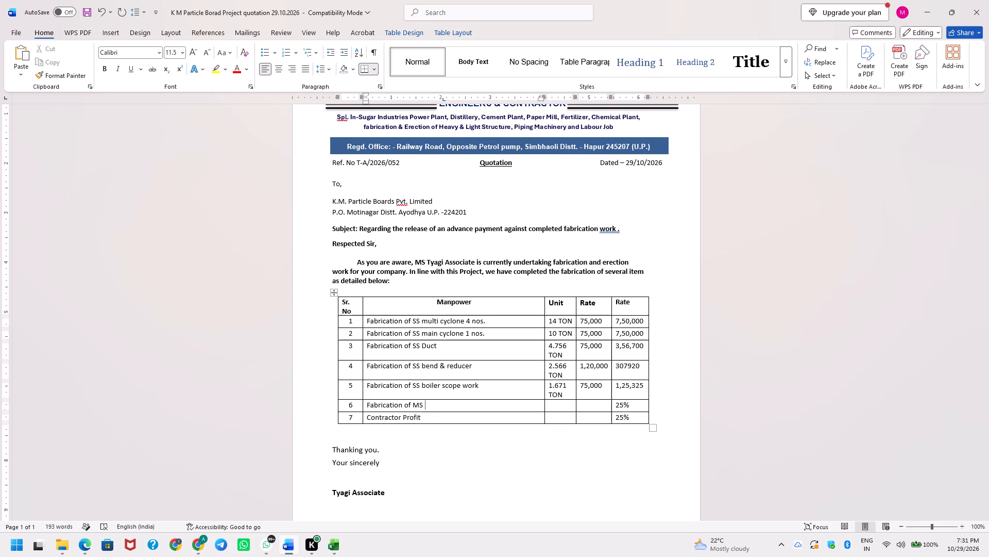
text(struc)
text(ture)
key(space)
text(work)
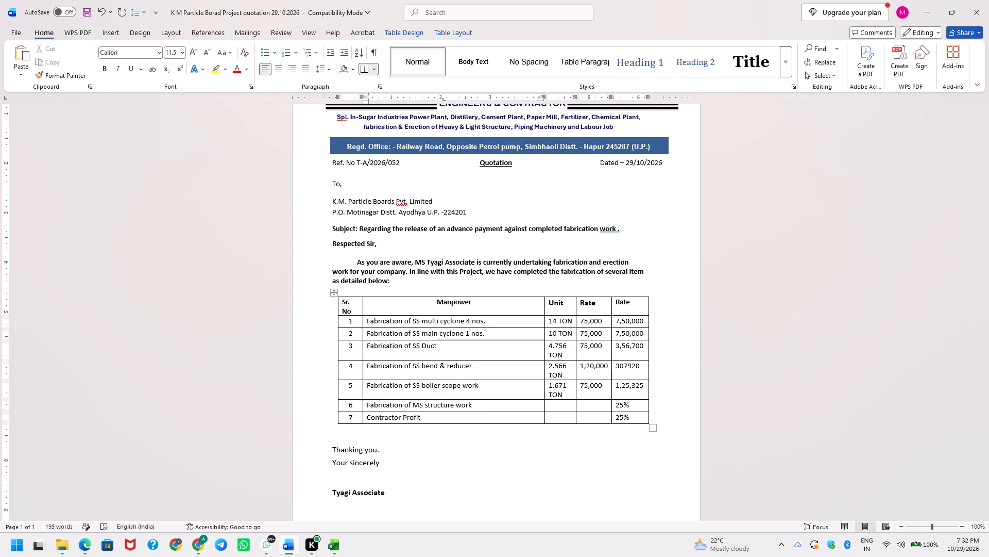
Enter "6.276 TON" as the sixth item's unit and 25,000 as its rate.
key(Tab)
key(6)
key(period)
text(276)
key(space)
text(TON)
key(Tab)
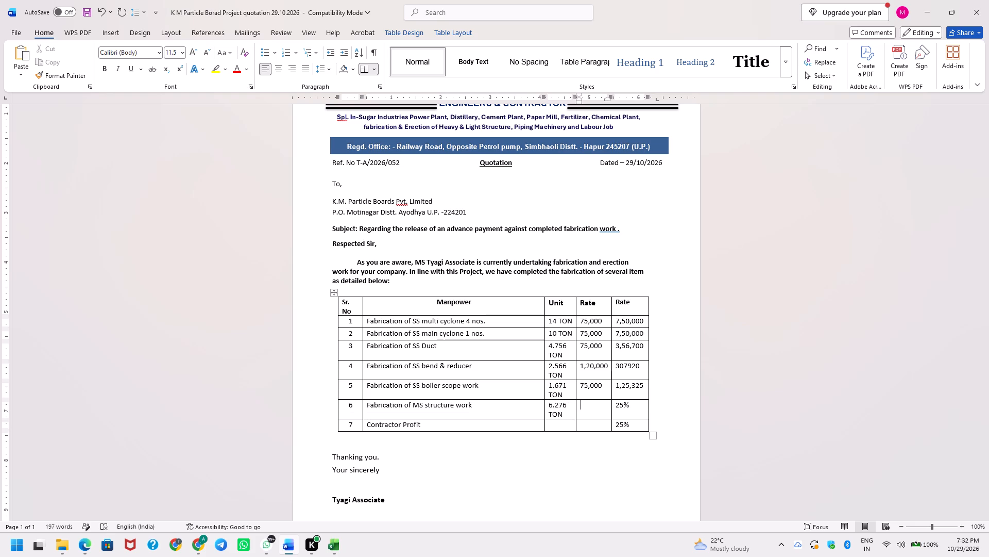
text(15)
key(BackSpace)
key(BackSpace)
text(25,000)
Replace the sixth item's percentage in the last column with an amount starting "1,56,".
key(Tab)
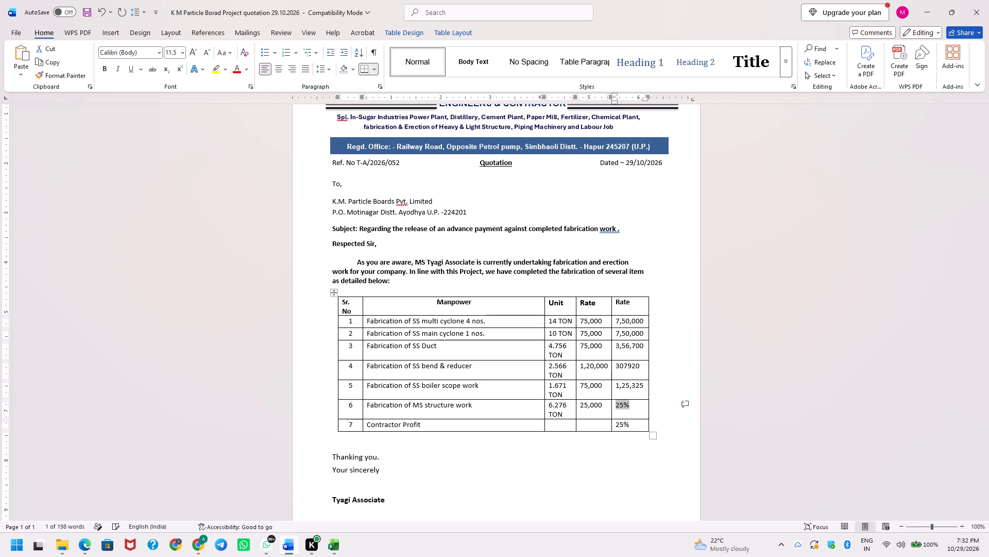
key(1)
text(,25,325)
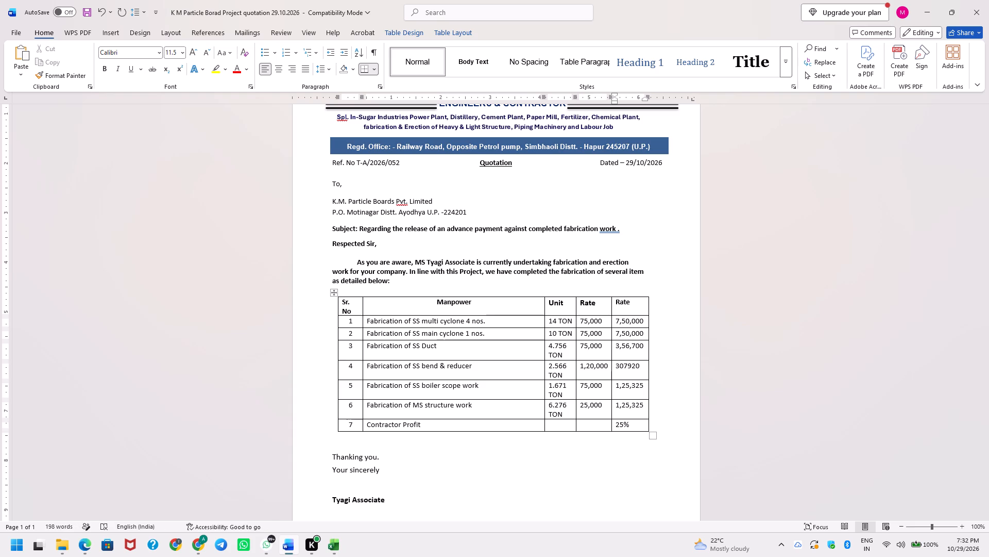
key(ctrl+shift+Left)
key(ctrl+shift+Left)
key(ctrl+shift+Left)
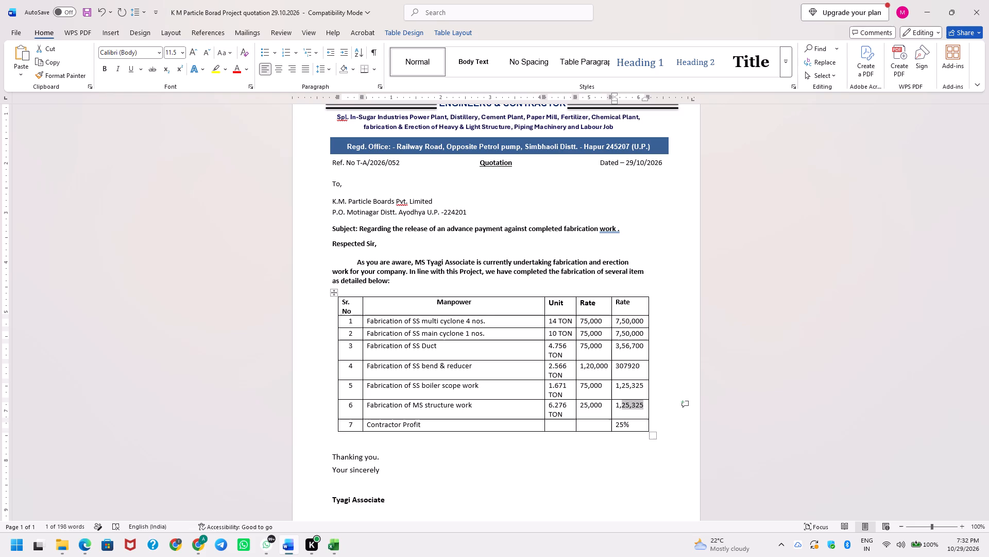
text(56)
key(comma)
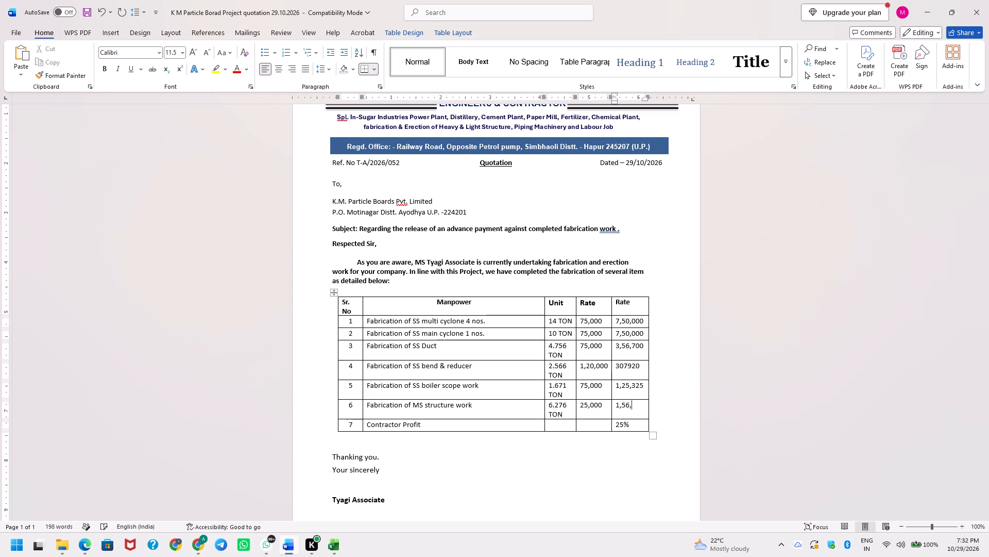
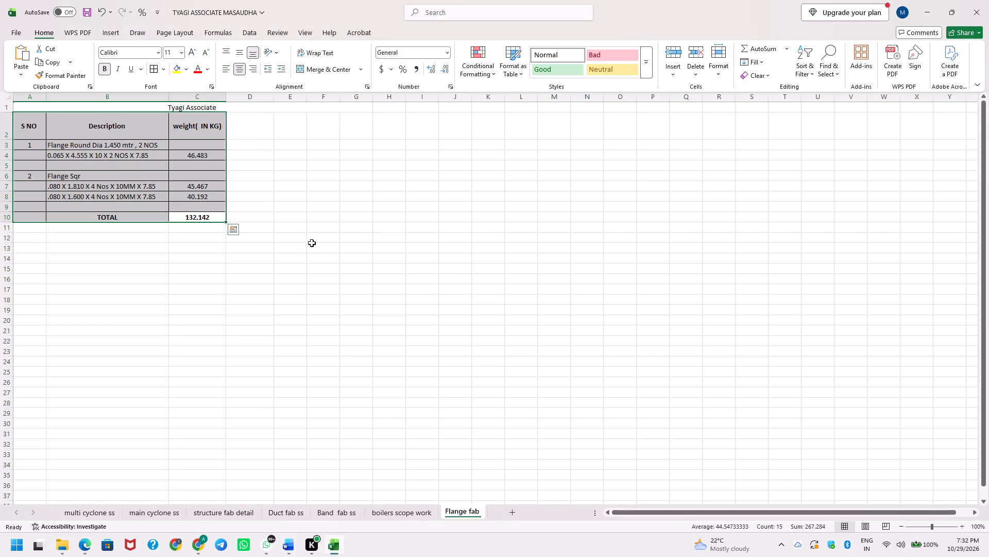
Change the seventh item's copied description to "Fabrication of flange round & sqr.", following the item names in the Excel Flange fab sheet.
key(alt+Tab)
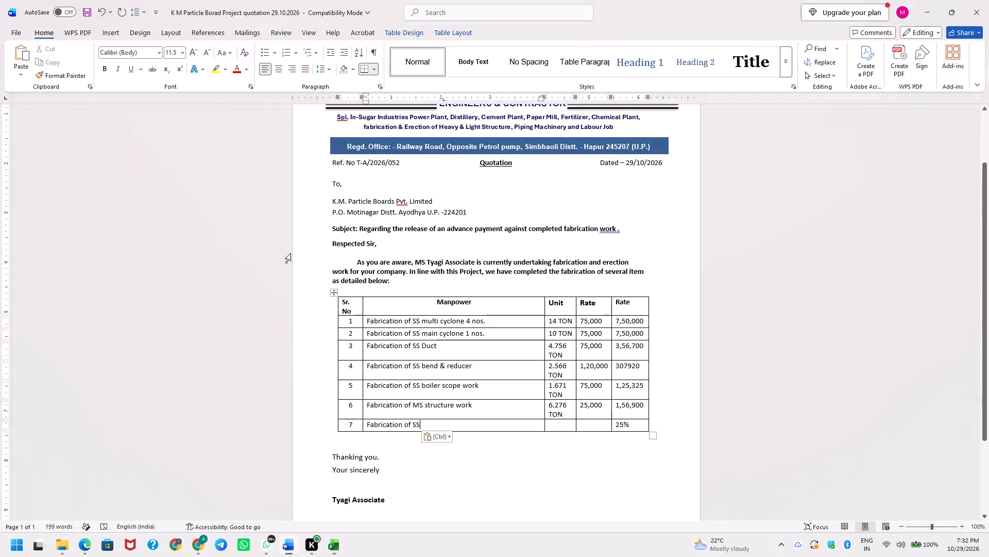
key(ctrl+shift+Left)
key(alt+Tab)
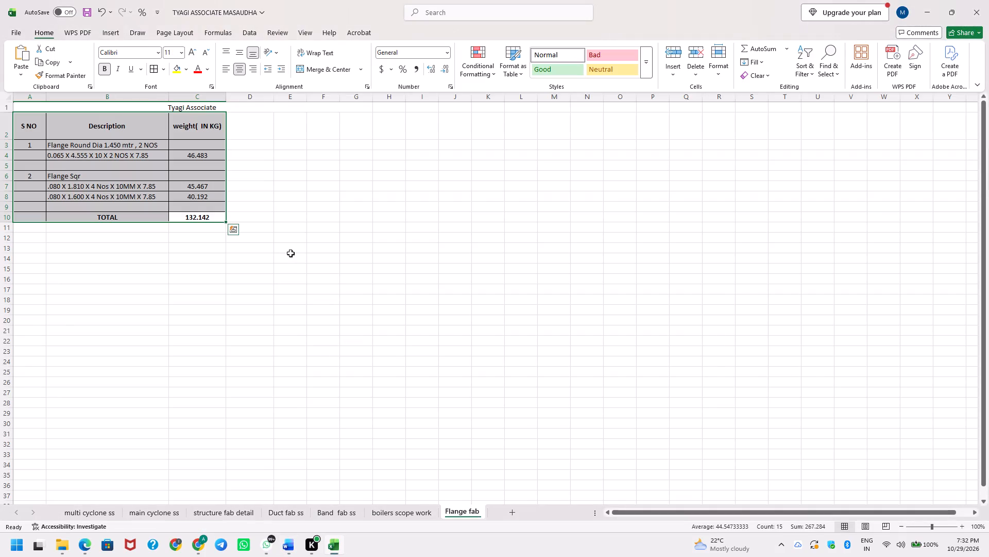
key(alt+Tab)
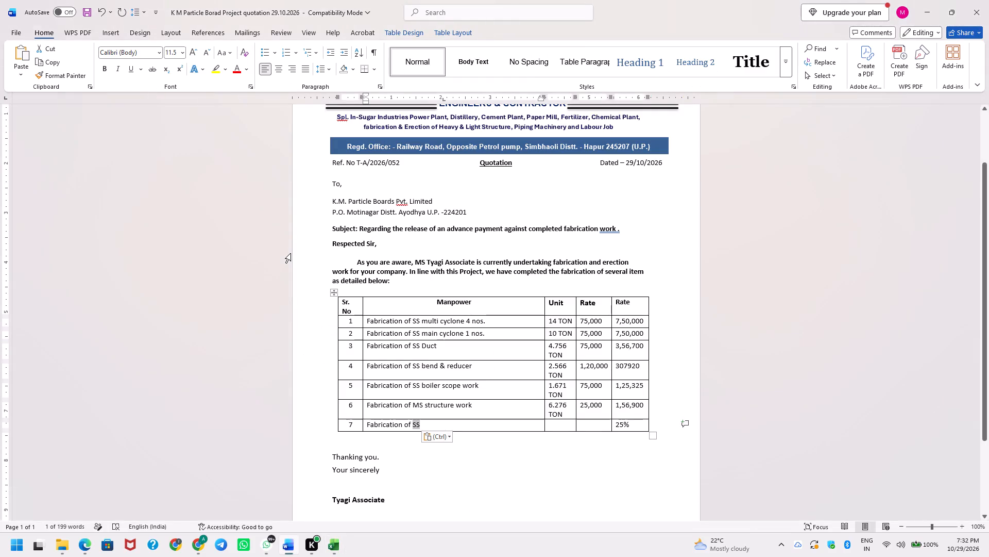
text(flange)
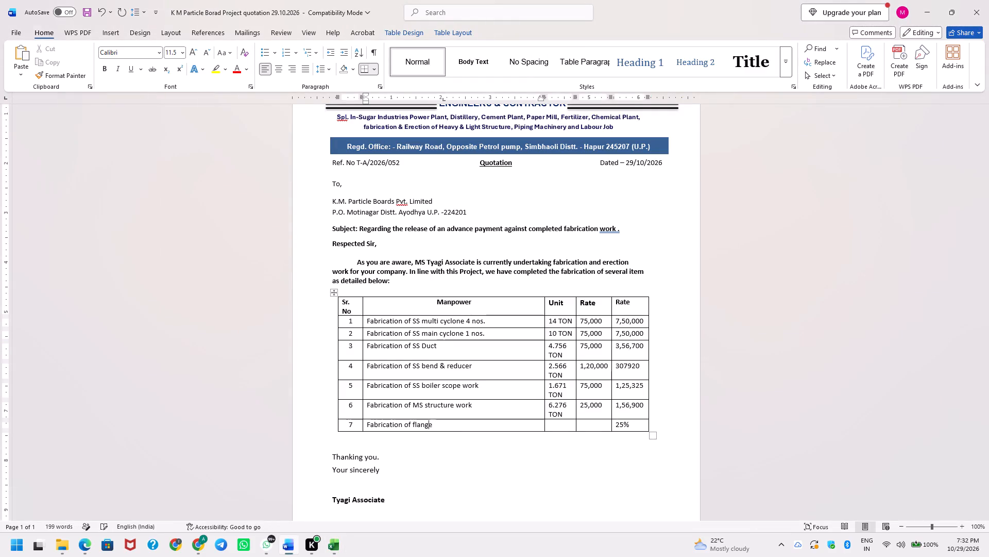
key(space)
key(alt+Tab)
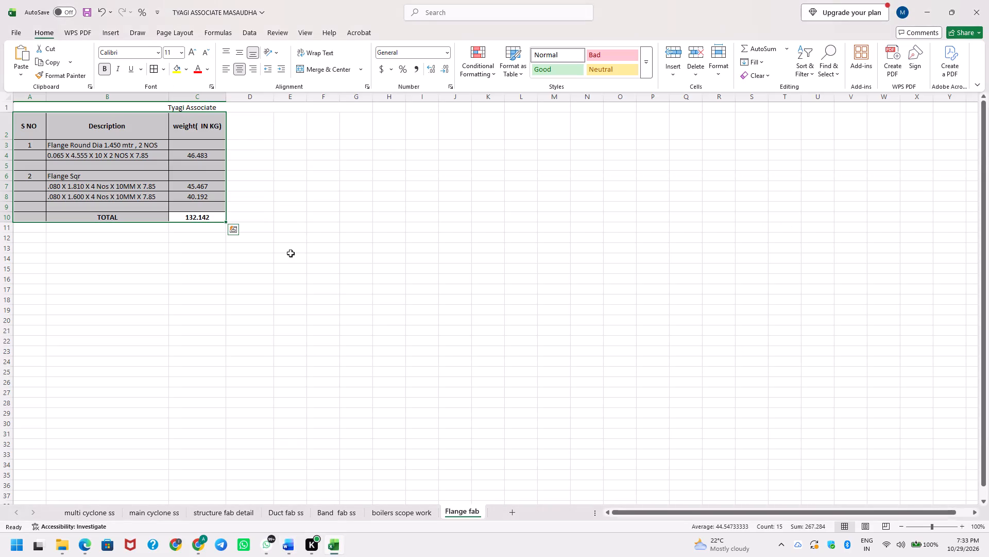
key(alt+Tab)
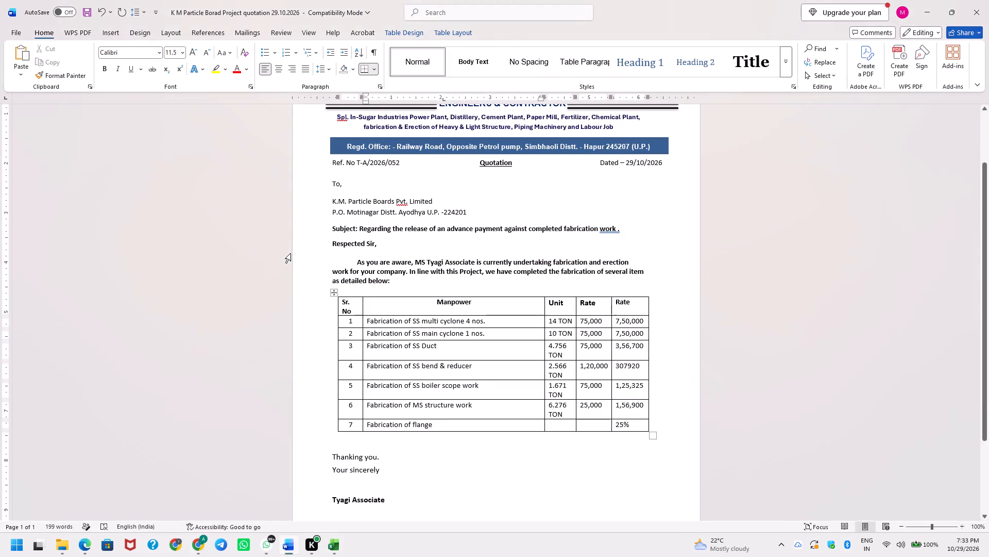
text(round)
key(space)
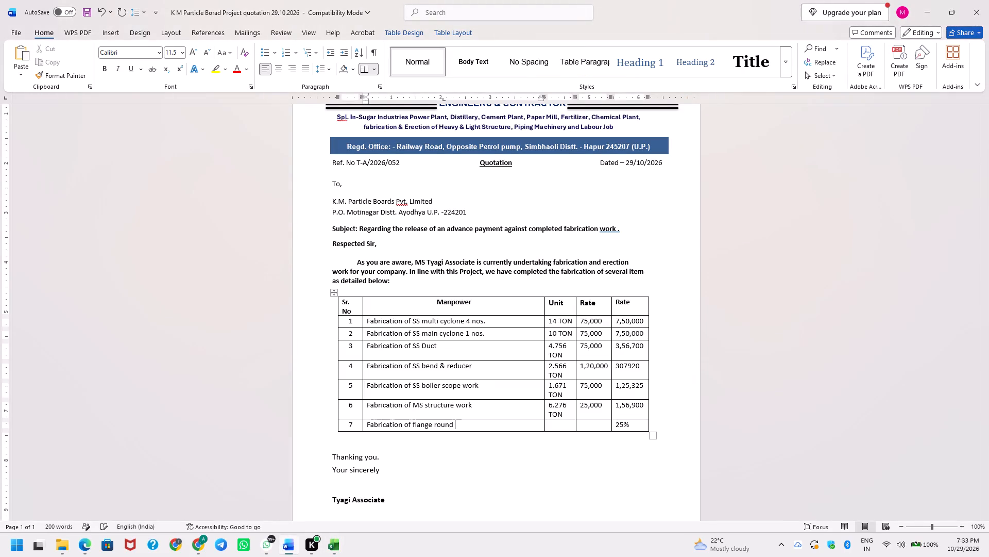
text(&)
key(space)
text(sqr)
key(space)
key(alt+Tab)
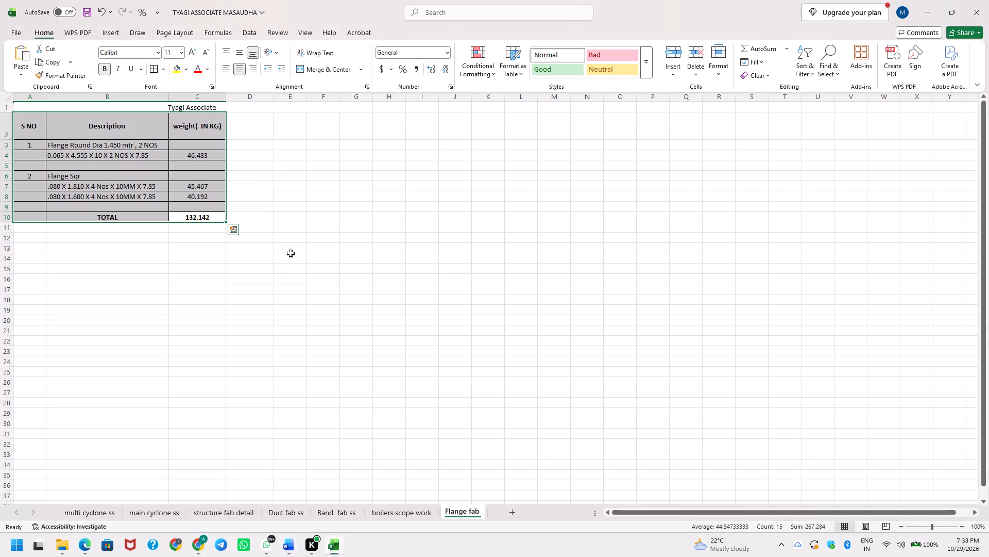
key(alt+Tab)
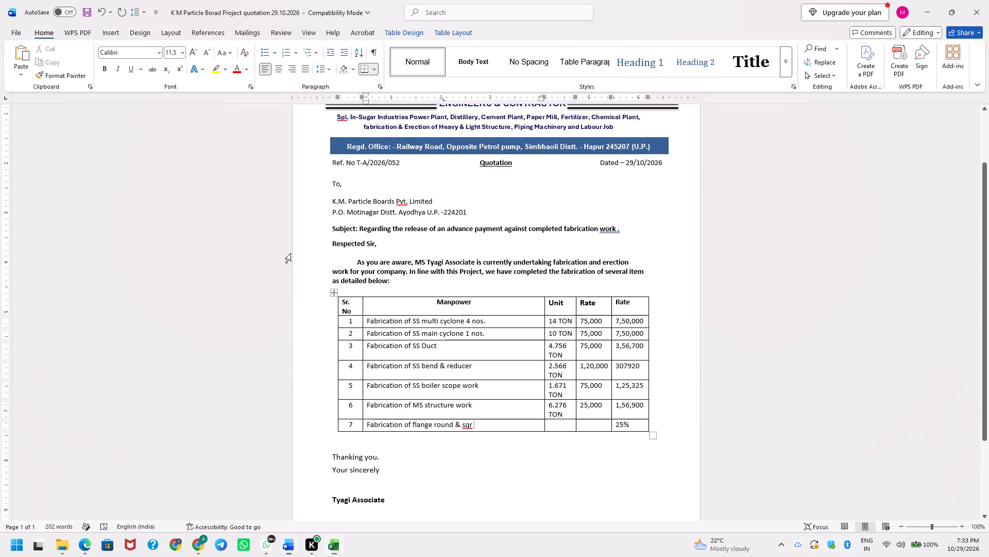
key(BackSpace)
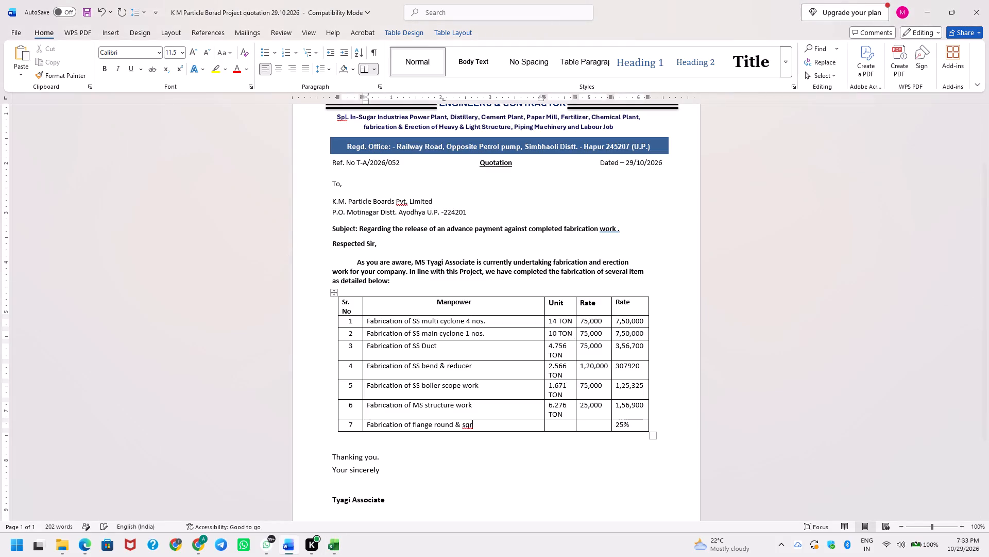
key(period)
Enter "132.142 TON" as the seventh item's unit, taking the figure from the Flange fab sheet's total and checking it against the sheet.
key(Tab)
key(alt+Tab)
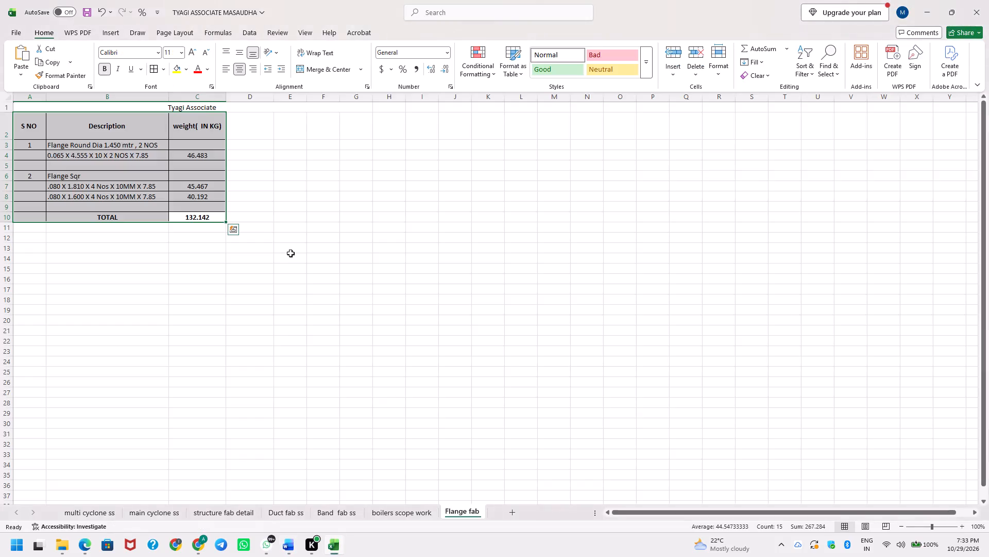
key(alt+Tab)
text(132.)
key(alt+Tab)
key(alt+Tab)
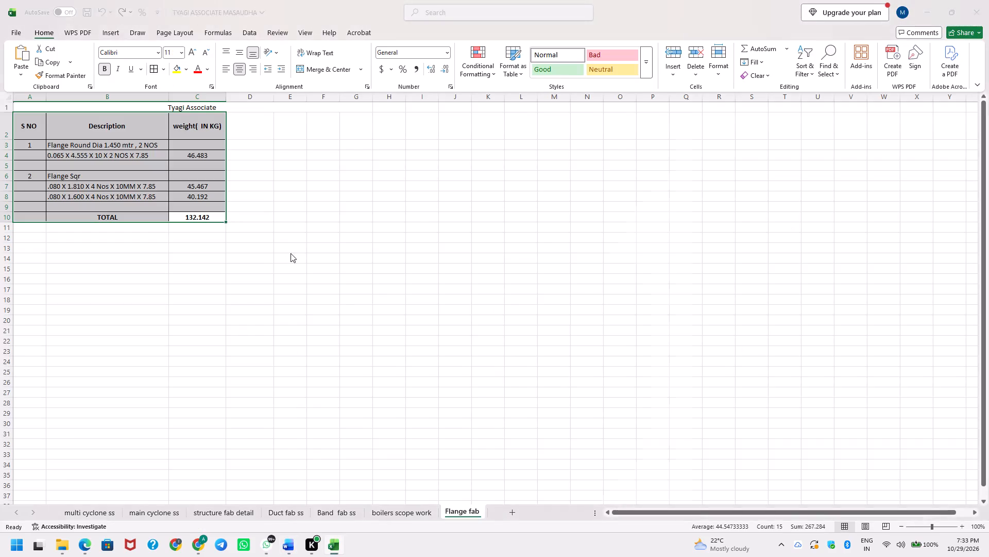
text(142)
key(space)
text(TON)
key(Tab)
key(alt+Tab)
key(alt+Tab)
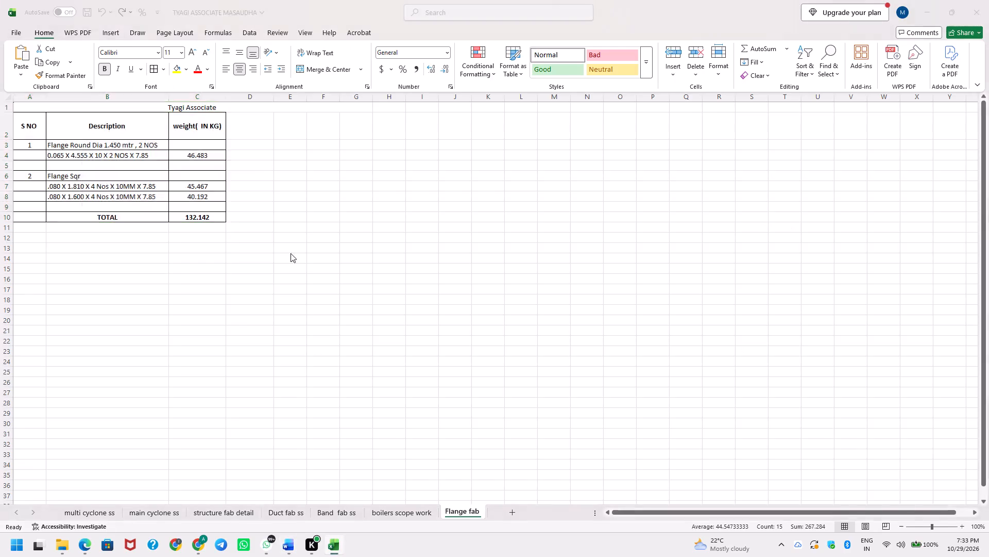
key(alt+Tab)
key(alt+Tab)
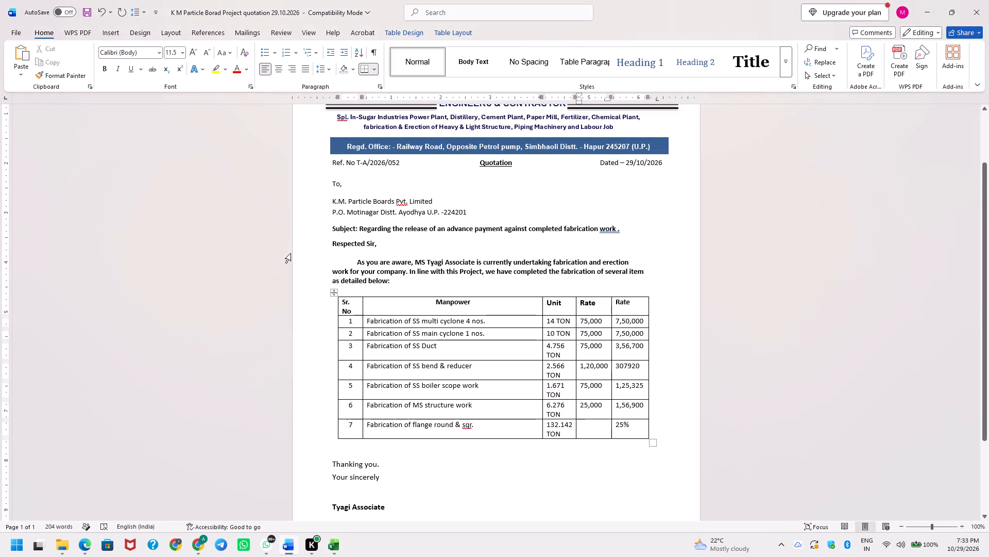
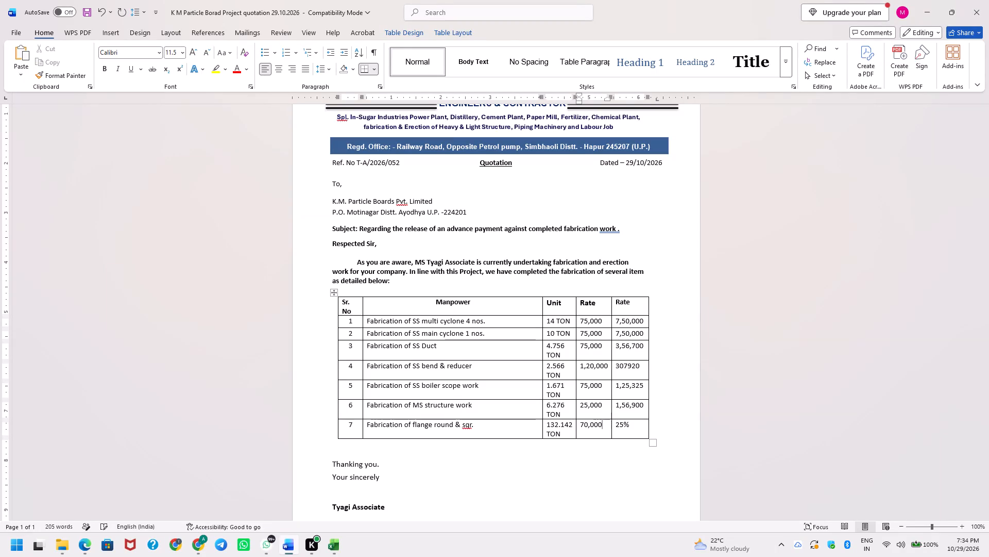
Replace the seventh item's 25% entry in the last column with 9,250 and add a blank line below the table.
key(Tab)
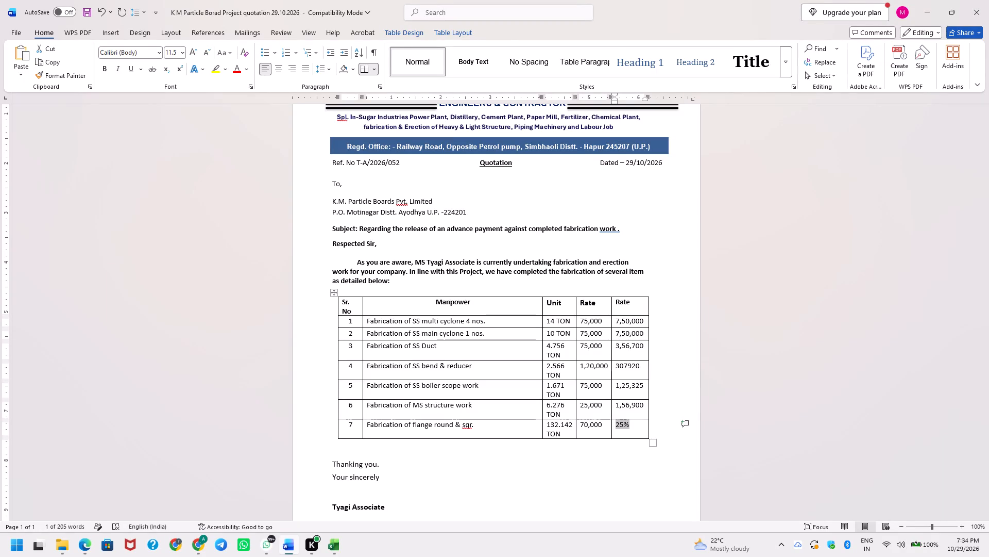
text(9,24,)
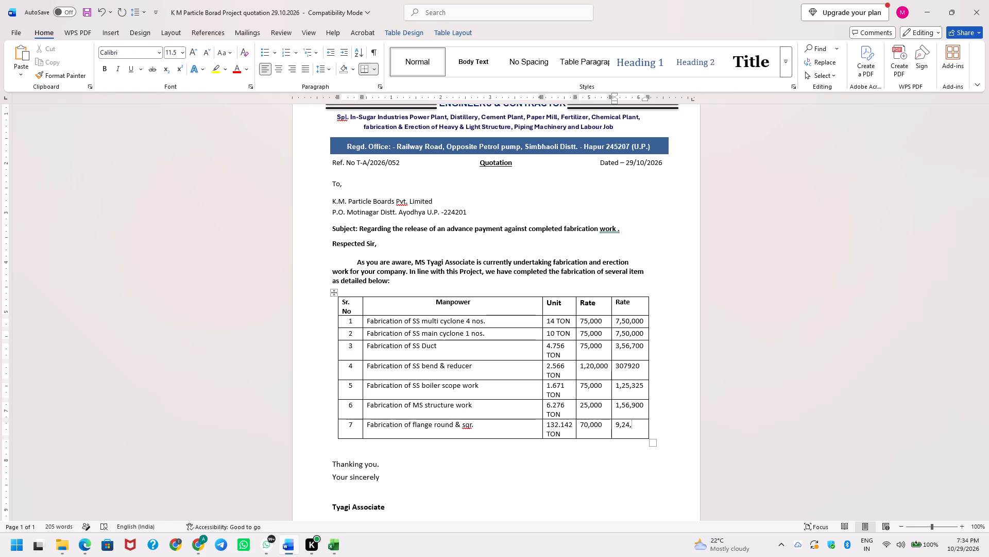
key(BackSpace)
key(BackSpace)
key(BackSpace)
key(BackSpace)
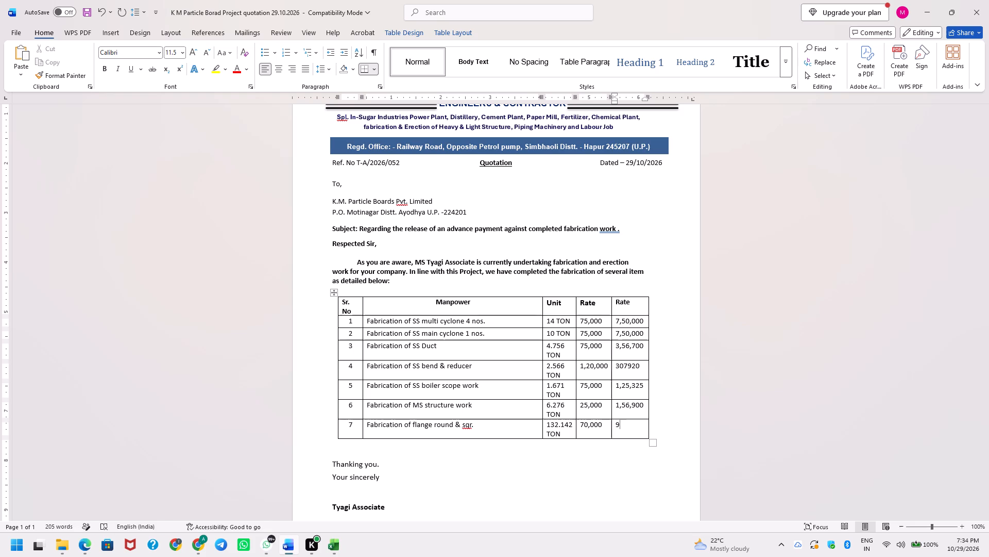
key(comma)
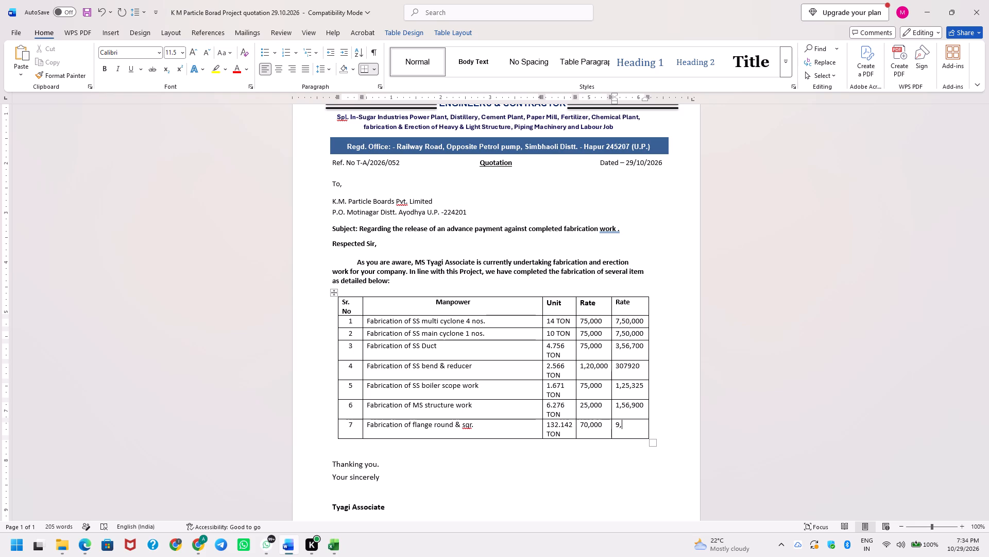
text(24)
key(BackSpace)
text(50)
key(Down)
key(Return)
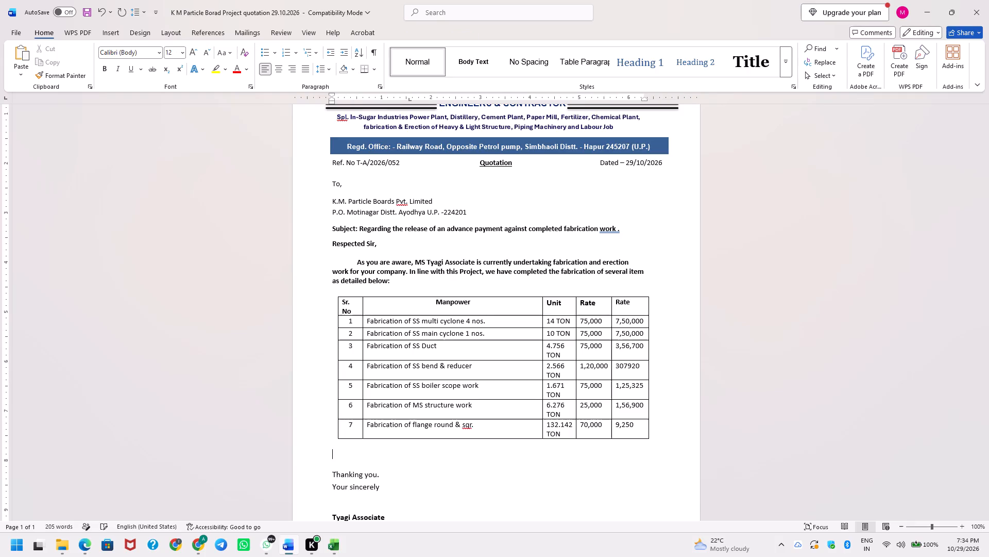
Insert a column headed "UOM" between the Manpower and Unit columns of the items table.
key(alt+Tab)
key(alt+Tab)
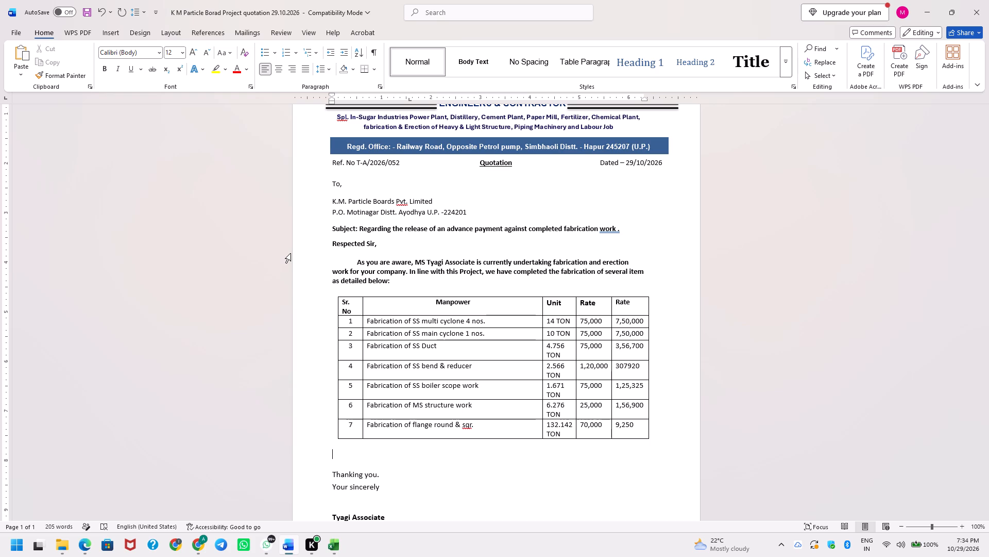
click(542, 296)
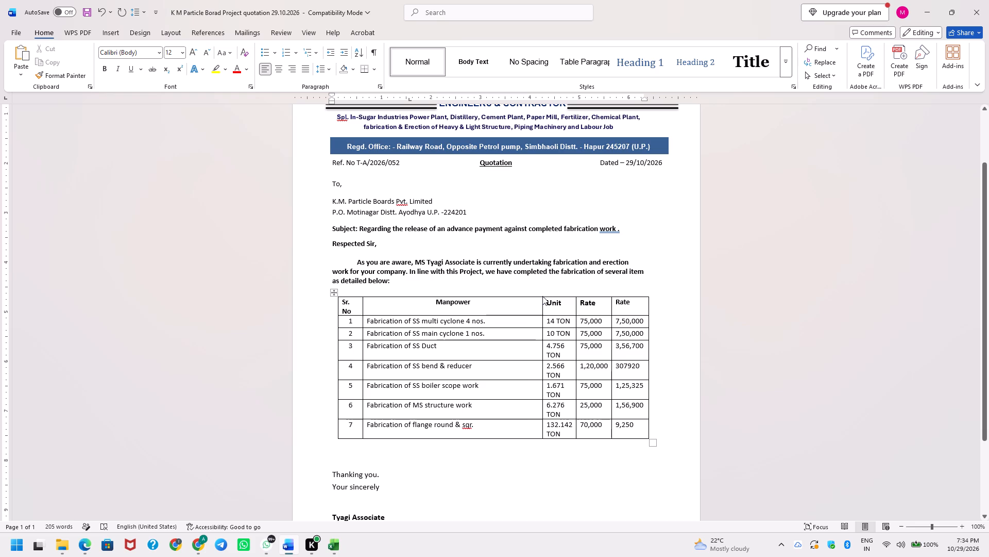
click(533, 309)
text(UOM)
Fill the UOM column with "TON" for all seven items, copying the first entry to the remaining rows.
key(Left)
key(Down)
text(TON)
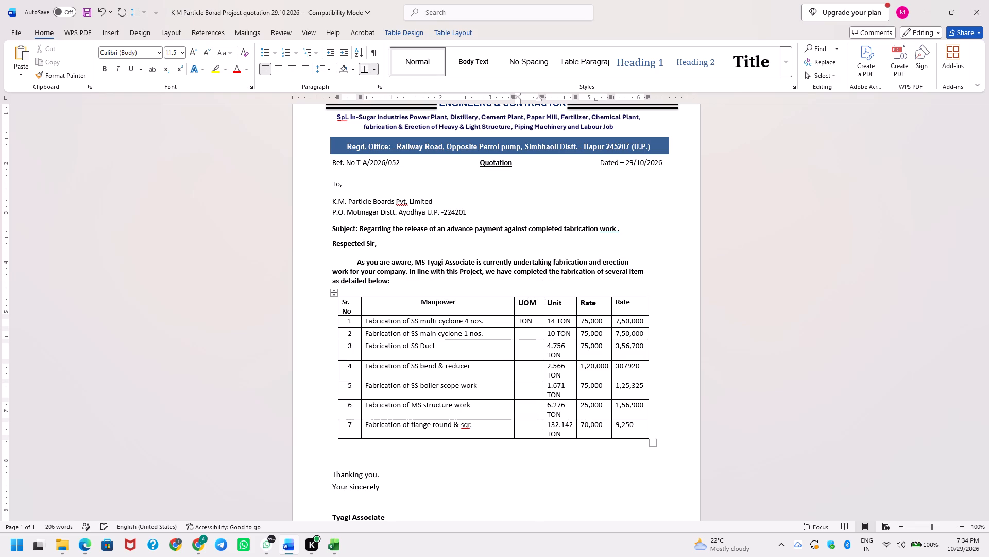
key(Return)
key(Up)
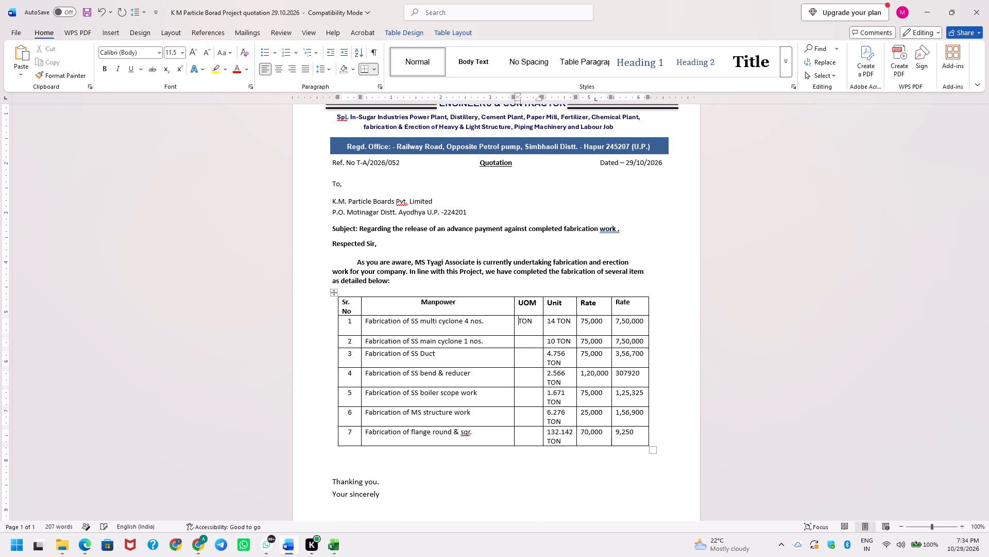
key(Down)
key(BackSpace)
key(ctrl+shift+Left)
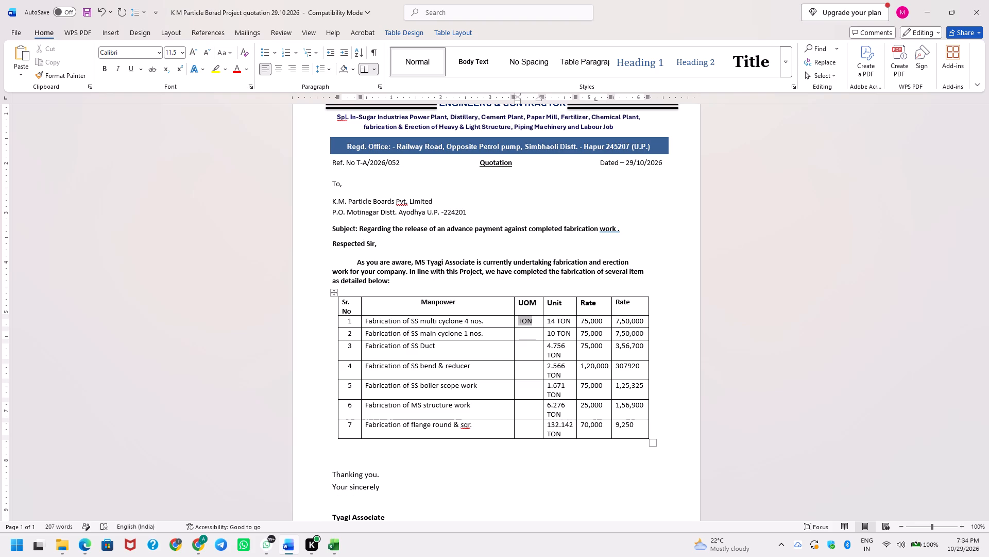
key(ctrl+c)
key(Down)
key(shift+Down)
key(shift+Down)
key(shift+Down)
key(shift+Down)
key(shift+Down)
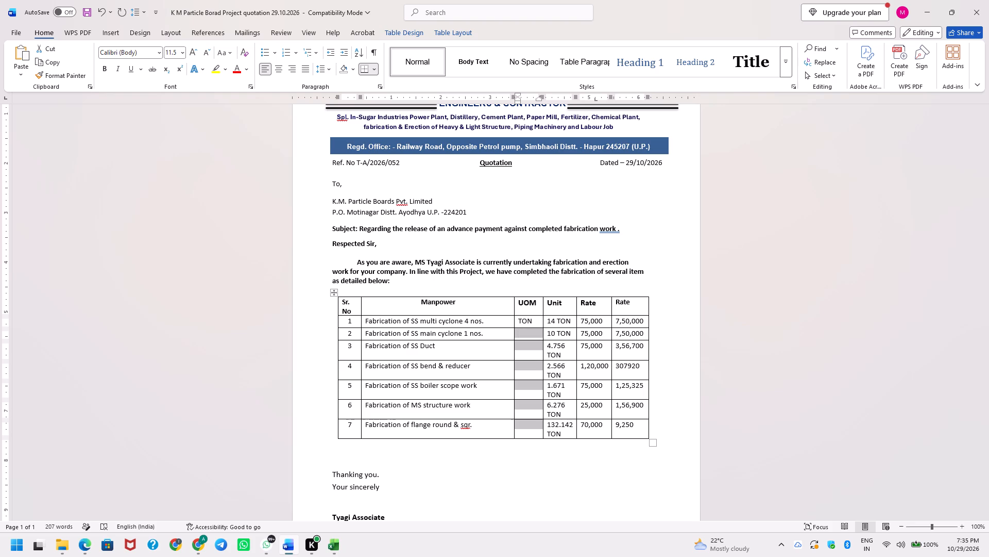
key(ctrl+v)
Remove "TON" from the seven Unit column entries using Find and Replace on that column only.
key(Right)
key(Right)
key(Up)
key(Up)
key(Down)
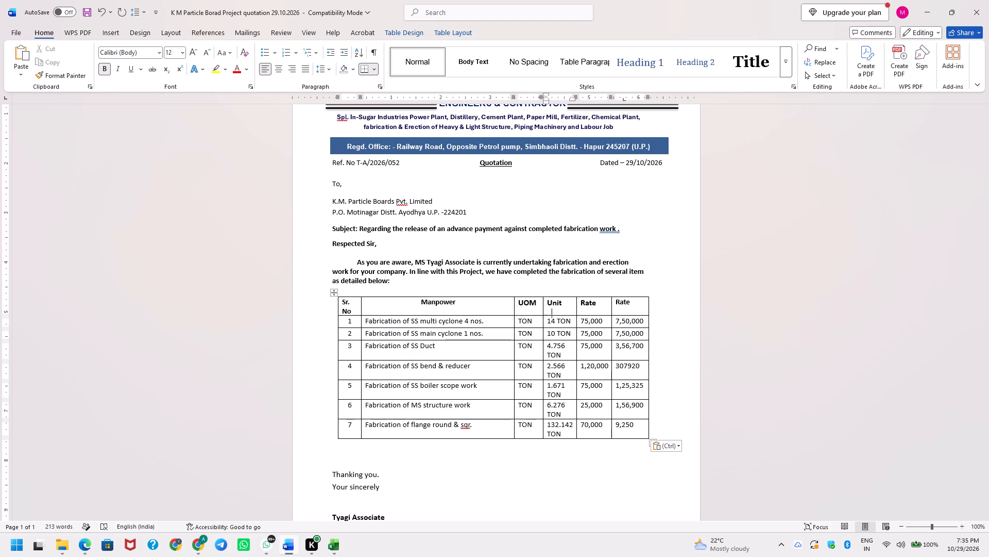
key(Left)
key(ctrl+shift+Down)
key(shift+Down)
key(shift+Down)
key(shift+Down)
key(shift+Down)
key(shift+Down)
key(shift+Down)
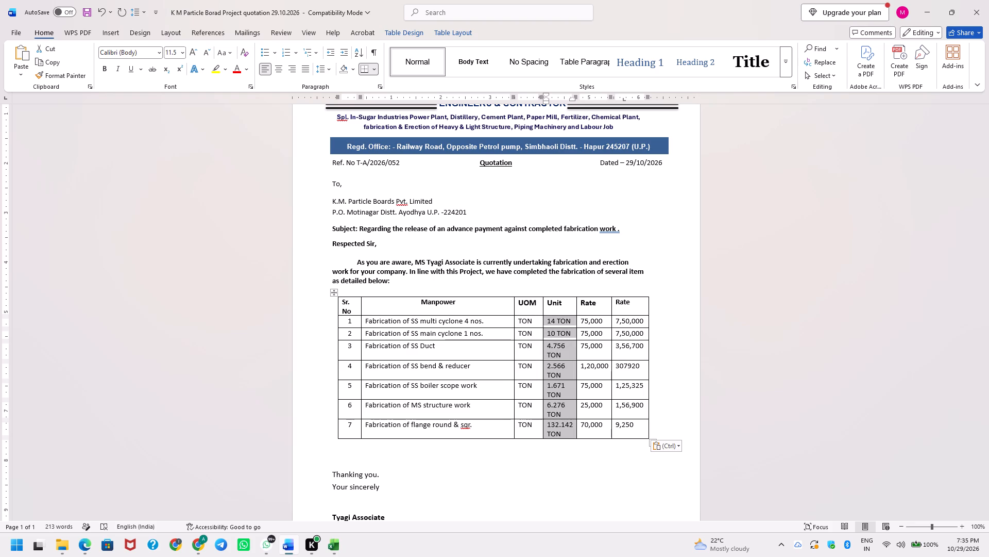
key(ctrl+f)
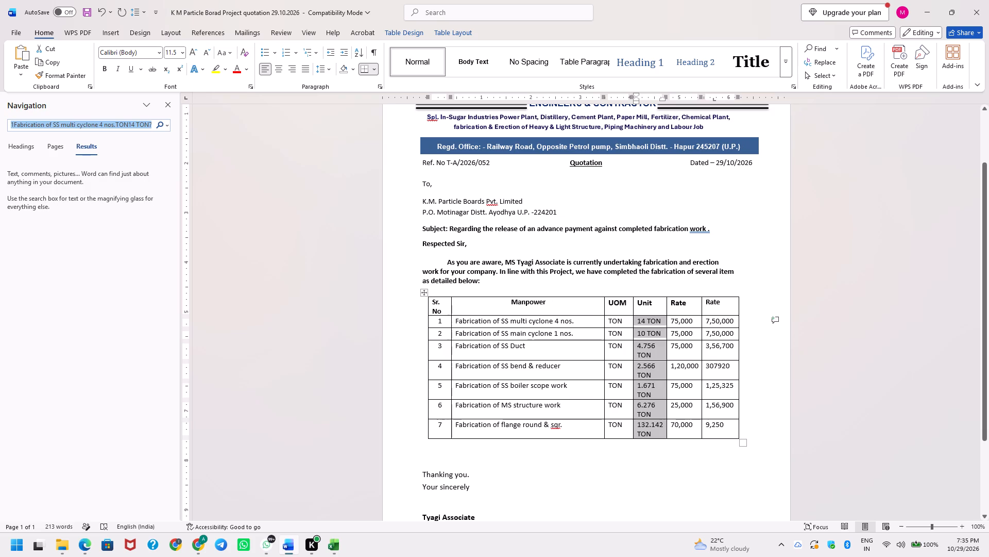
key(Escape)
key(ctrl+h)
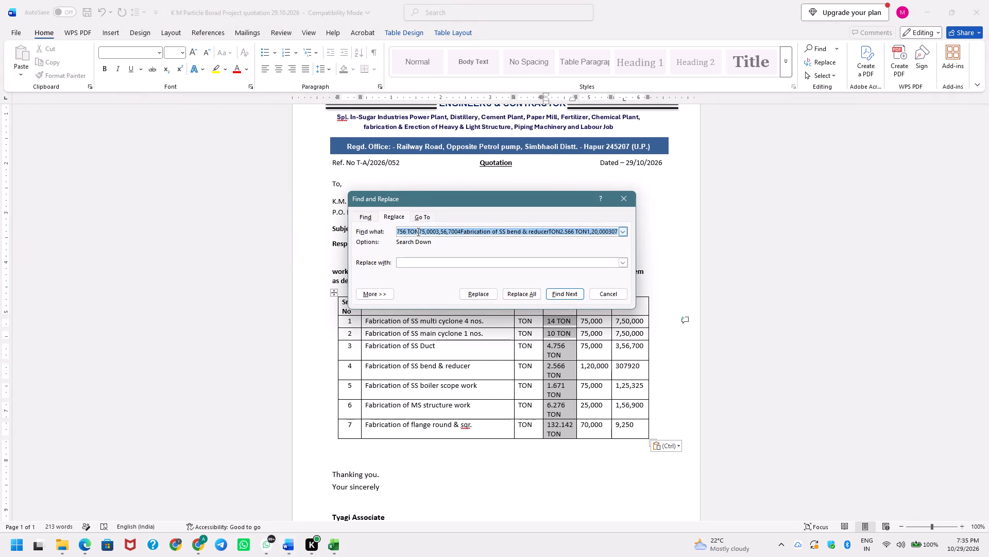
text(TO)
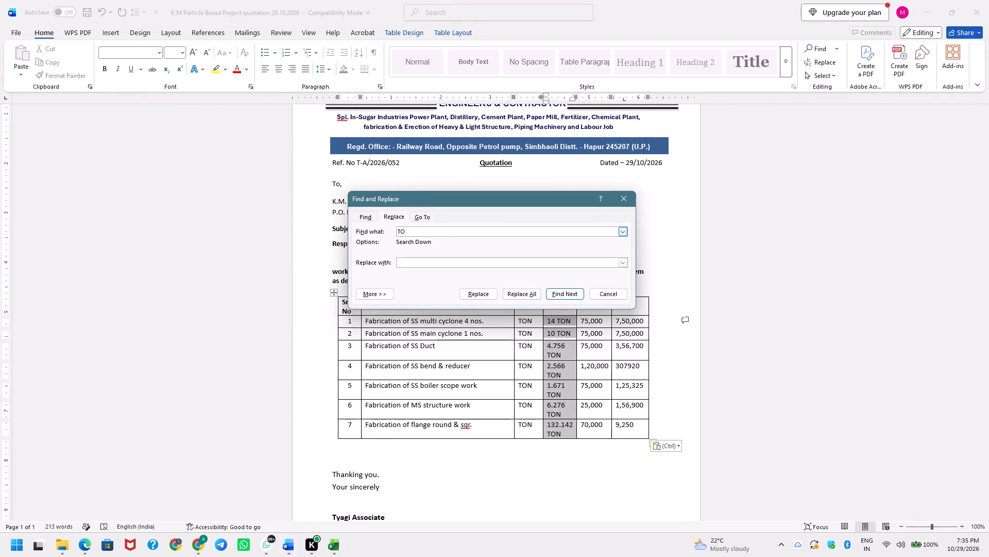
key(shift+n)
key(Tab)
click(518, 297)
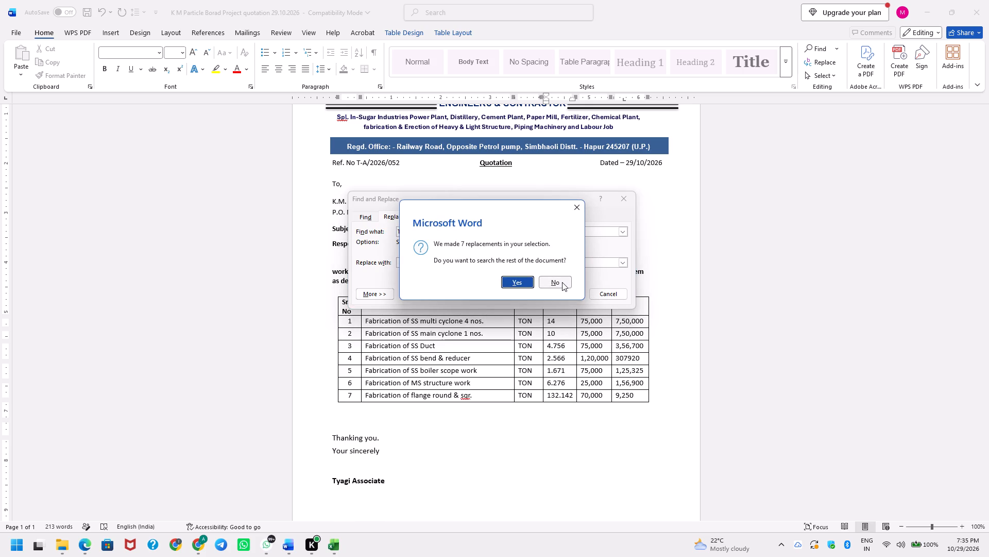
click(562, 282)
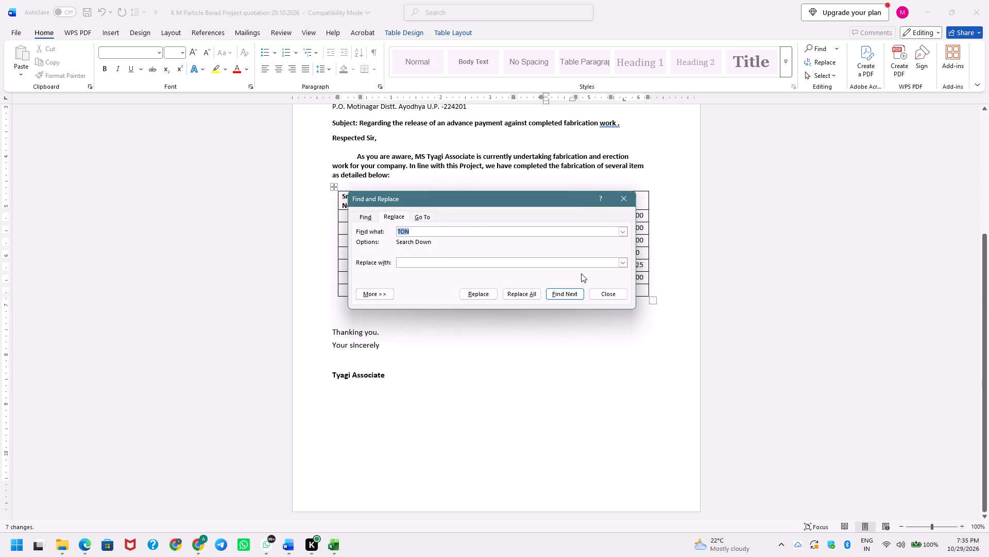
click(609, 296)
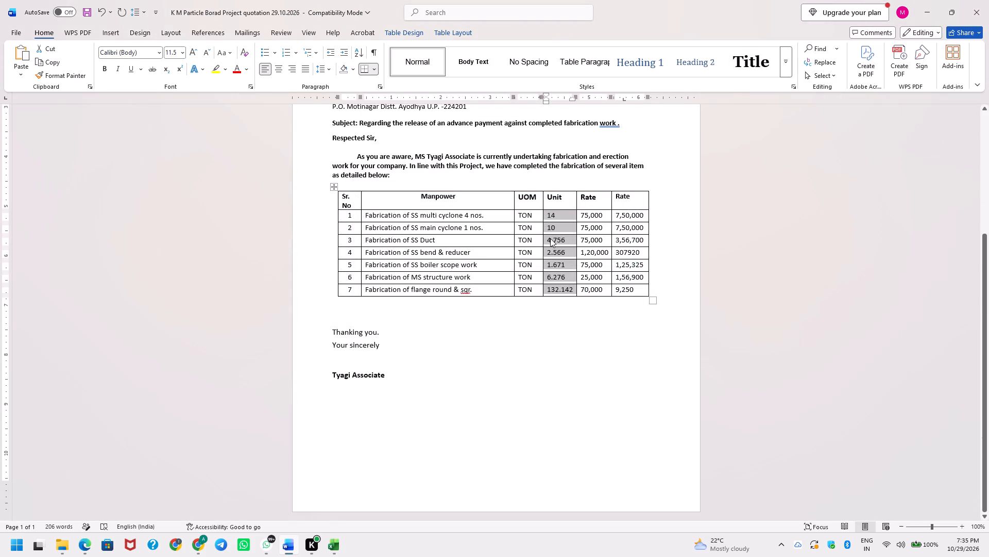
Give the first two items' units two decimals, making them 14.00 and 10.00.
click(552, 238)
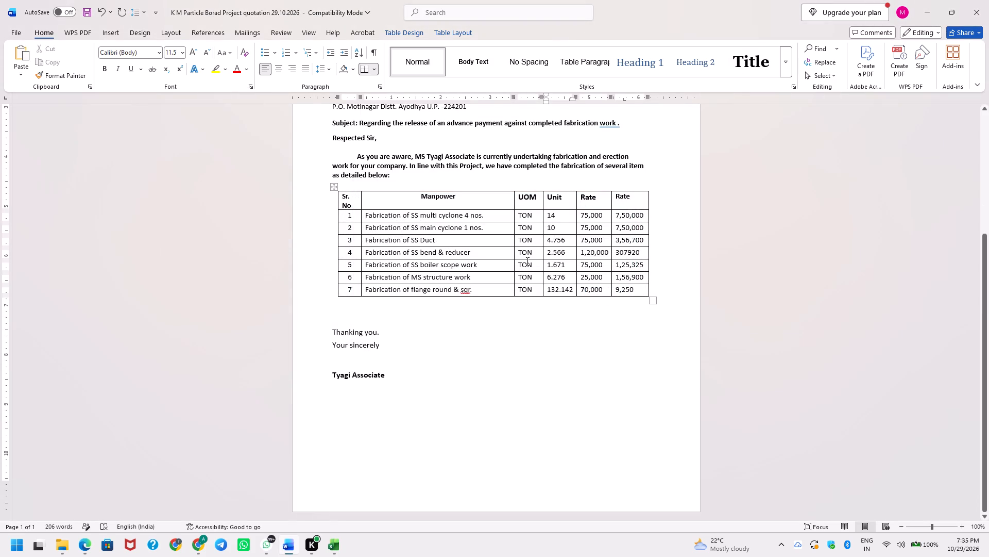
click(561, 219)
key(BackSpace)
text(.00)
key(Down)
key(period)
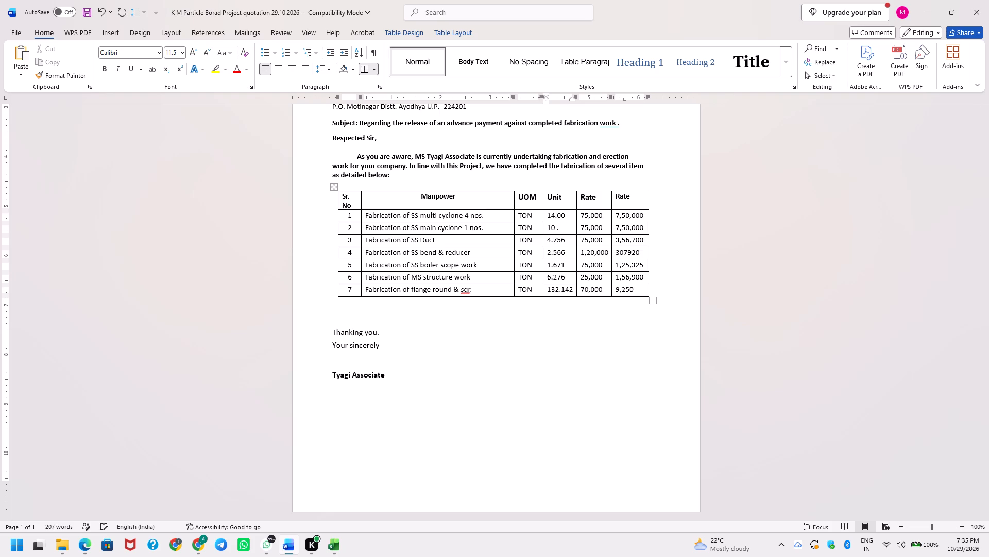
key(BackSpace)
key(BackSpace)
text(.00)
key(Down)
key(Up)
key(Up)
key(Left)
key(Down)
Save the document.
key(ctrl+s)
key(ctrl+s)
Start a closing paragraph below the items table with "However, due to unforeseen circumstances", correcting the spelling of the last word.
key(Down)
key(Down)
key(Down)
key(Down)
key(Down)
key(Down)
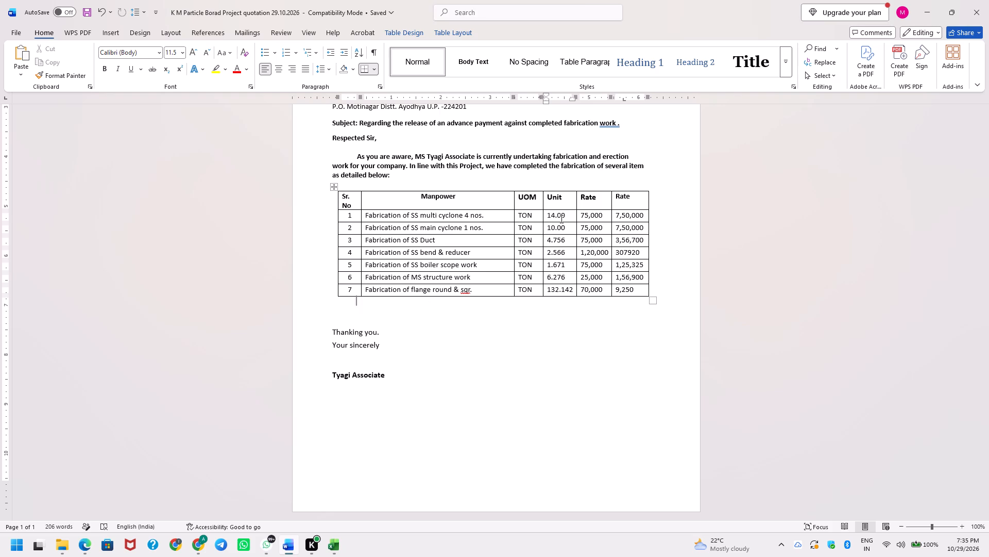
key(Down)
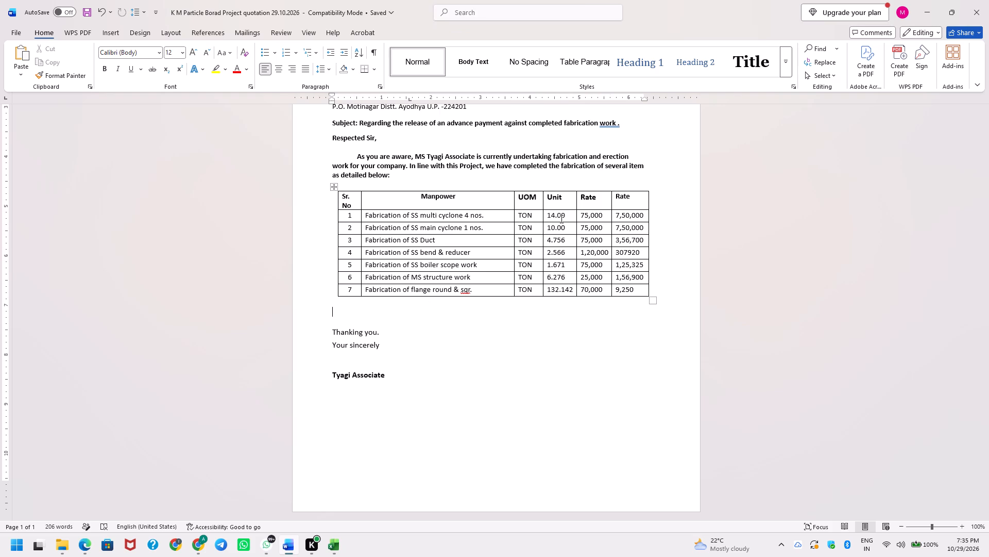
text(How)
text(ever)
key(space)
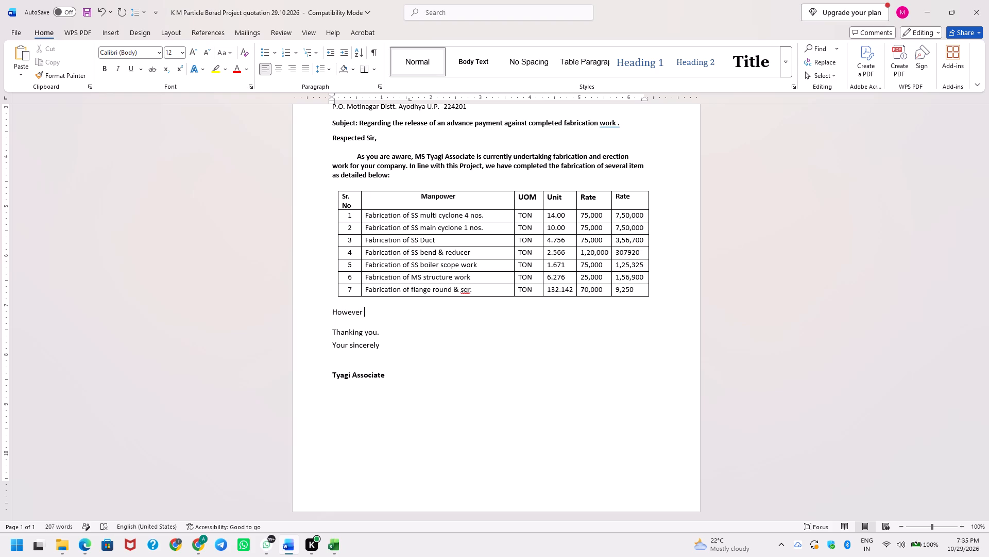
key(BackSpace)
text(, due to)
key(space)
text(unfor)
text(eseen)
key(space)
text(circ)
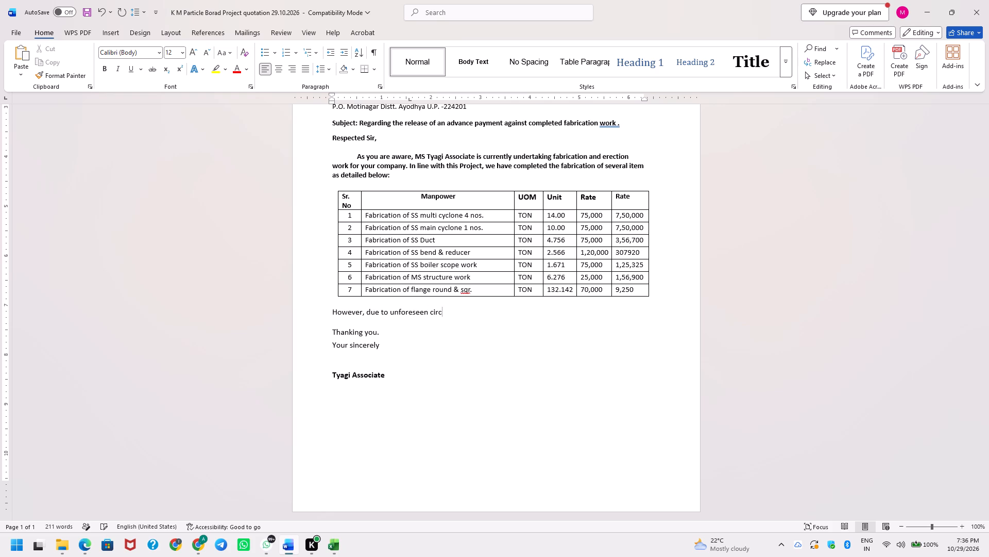
key(u)
text(ma)
text(tance)
key(space)
key(BackSpace)
text(s)
key(space)
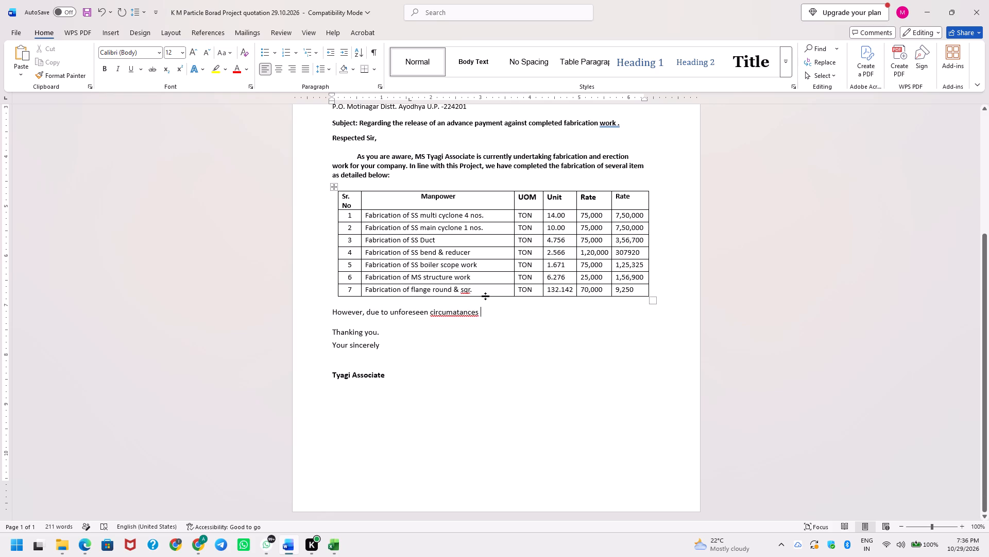
right_click(468, 314)
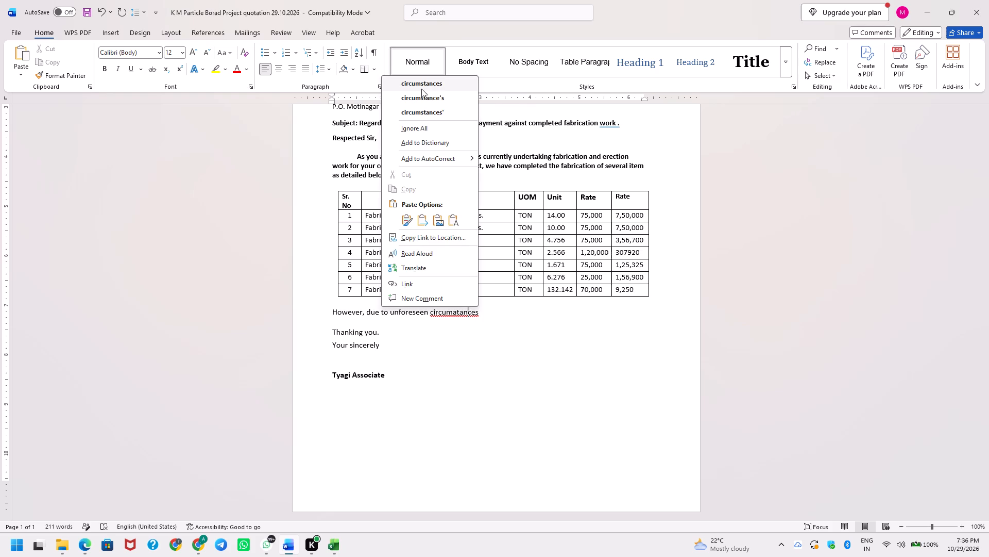
click(421, 89)
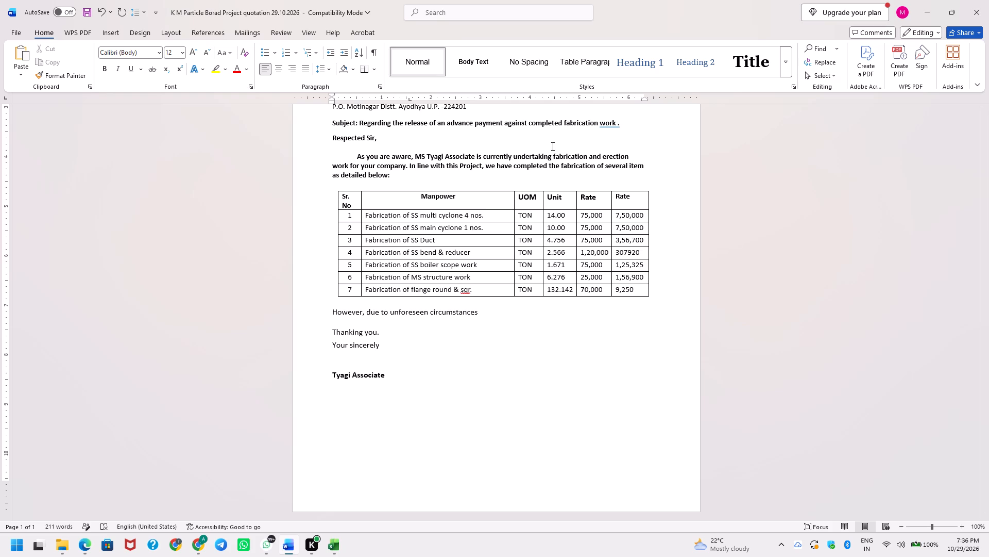
Complete the paragraph's first sentence with "work on site has been suspended for the past month.".
key(space)
text(work)
key(space)
text(on sitw)
key(space)
key(BackSpace)
key(BackSpace)
text(e)
key(space)
text(has been)
key(space)
text(sus)
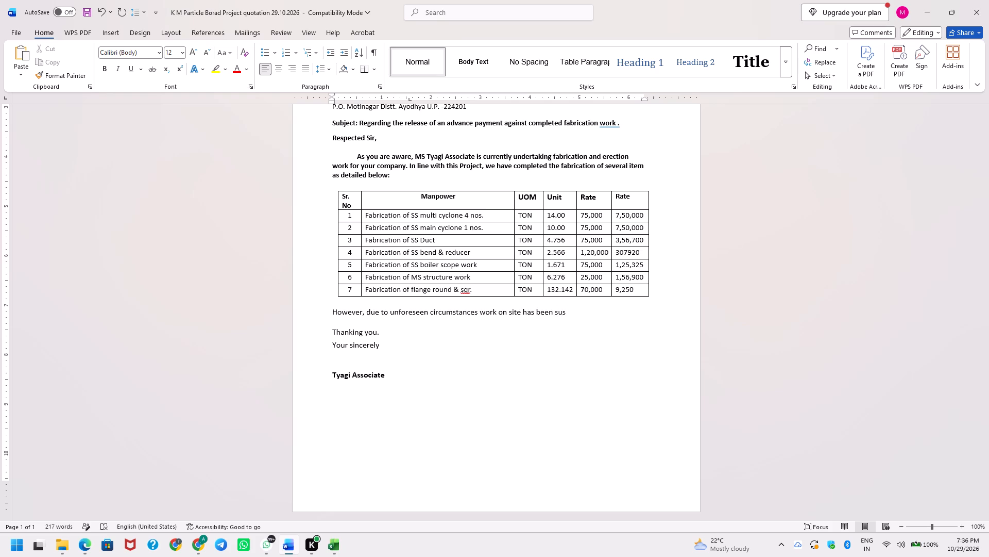
text(pende)
key(space)
key(BackSpace)
text(d)
key(space)
text(for the past)
key(space)
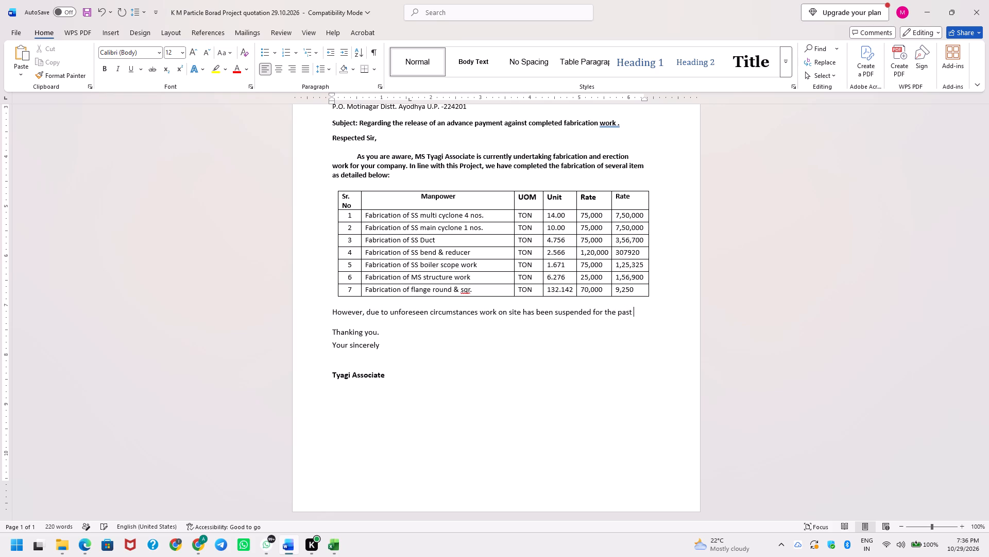
text(month)
text(.)
key(space)
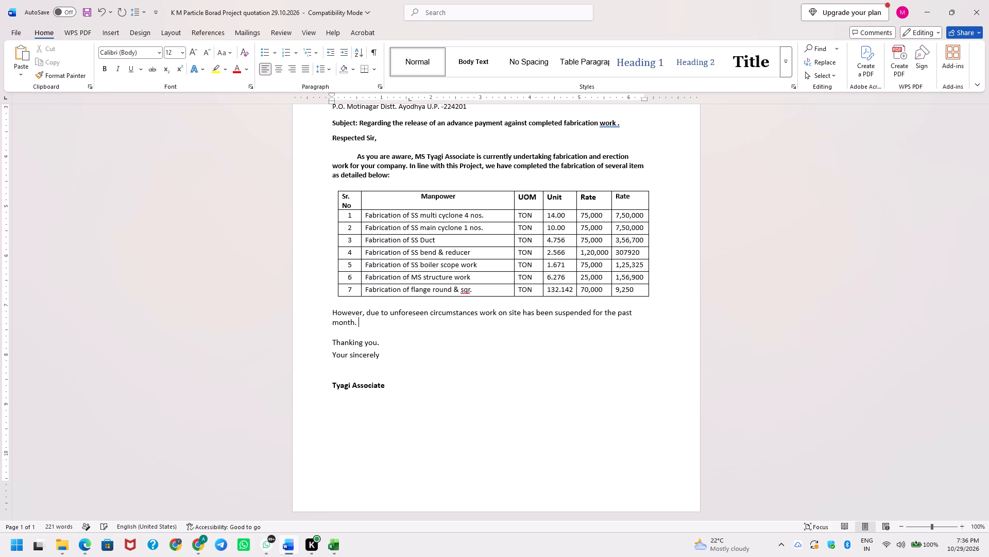
Begin the closing paragraph's second sentence with "As a result, our pending".
text(As a)
key(space)
text(result)
key(space)
key(BackSpace)
text(, u)
key(BackSpace)
text(our pe)
key(n)
key(d)
text(ing)
key(space)
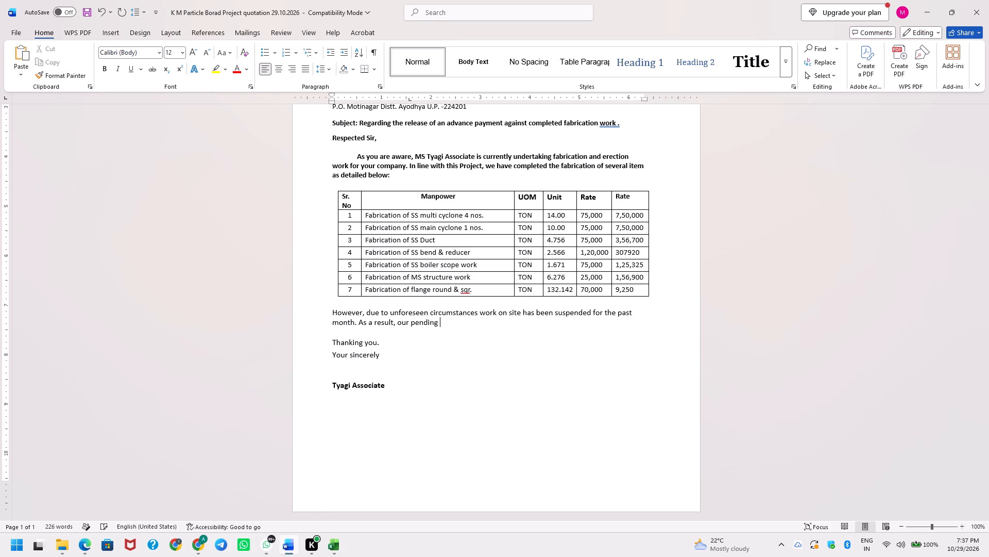
Continue the second sentence with "bill payment have been delayed,".
text(bill)
key(space)
text(payment)
key(space)
text(have been de)
text(layed)
key(space)
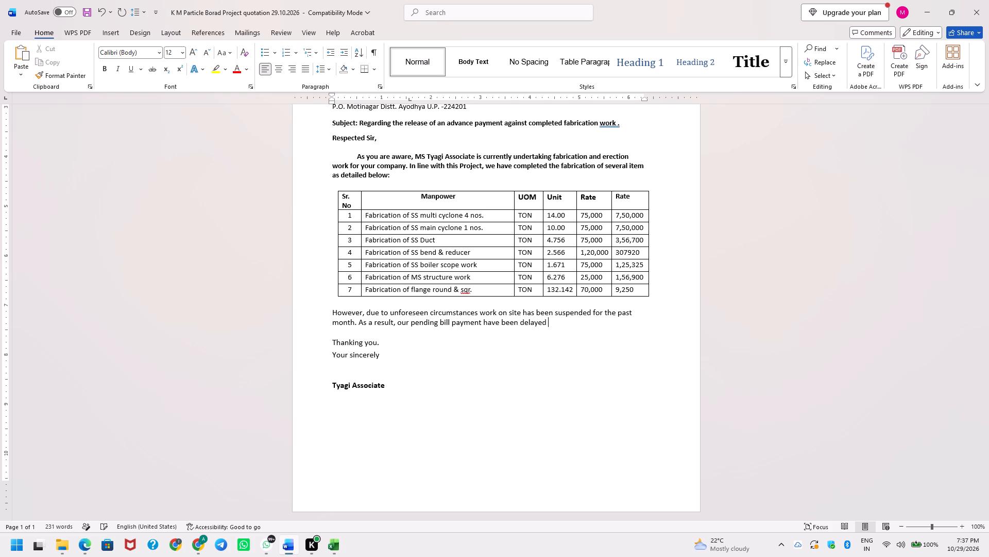
key(BackSpace)
text(,)
key(space)
Continue the sentence with "carving significant", correcting the misspelled first word with the suggested spelling "carving".
text(ca)
key(r)
key(BackSpace)
text(vring)
key(space)
key(s)
text(ig)
text(nifi)
text(cant)
key(space)
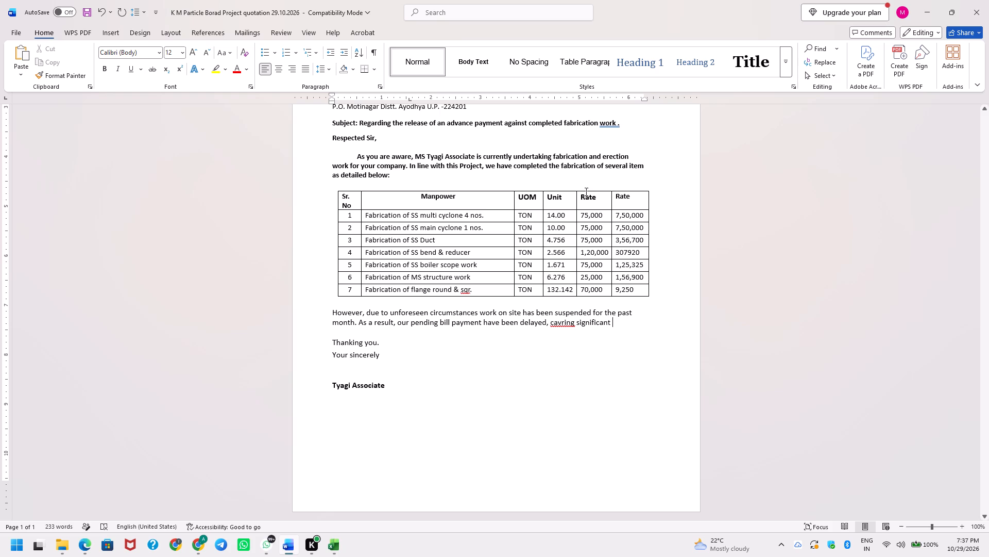
right_click(572, 325)
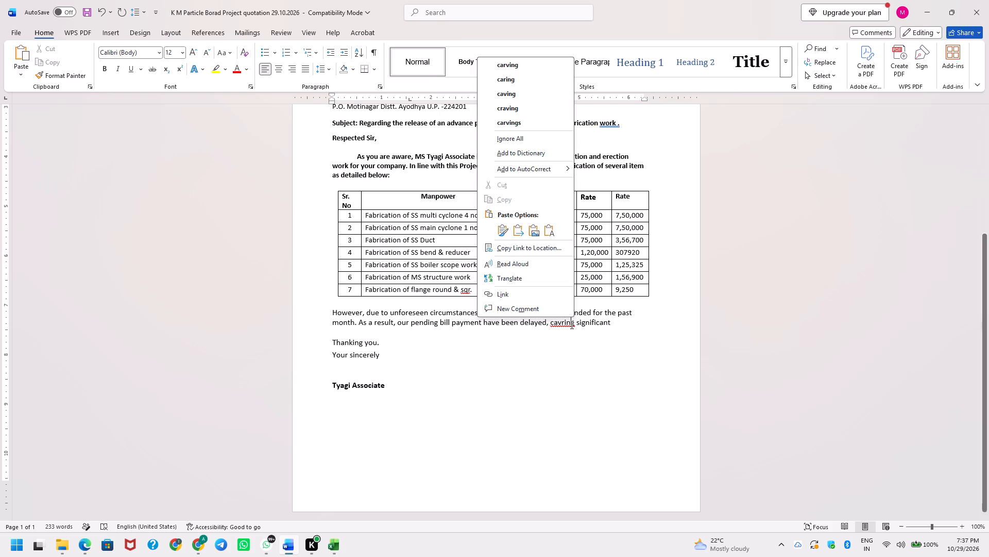
click(537, 70)
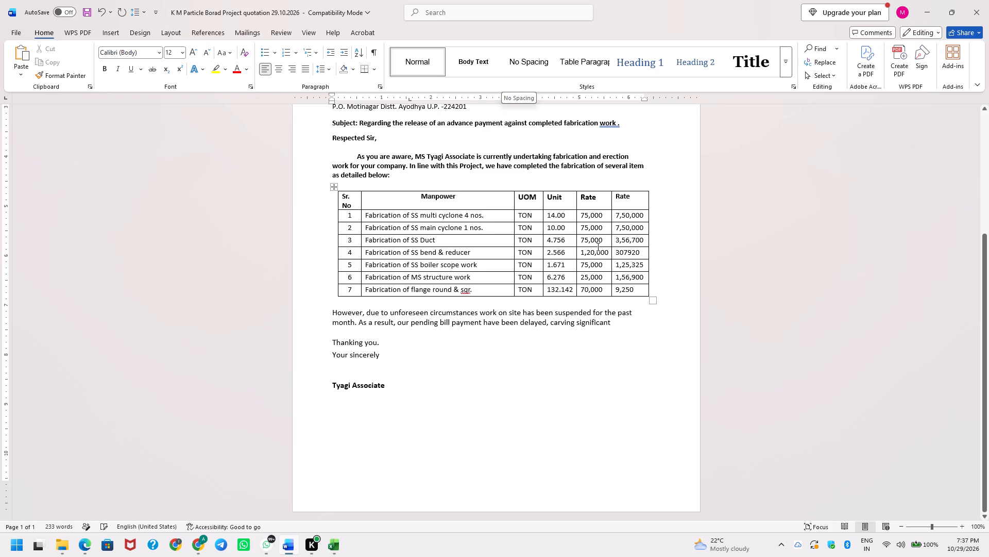
Continue the sentence after "significant" with "financial difficulty in".
key(ctrl+Right)
key(ctrl+Right)
key(ctrl+Right)
key(ctrl+Left)
key(BackSpace)
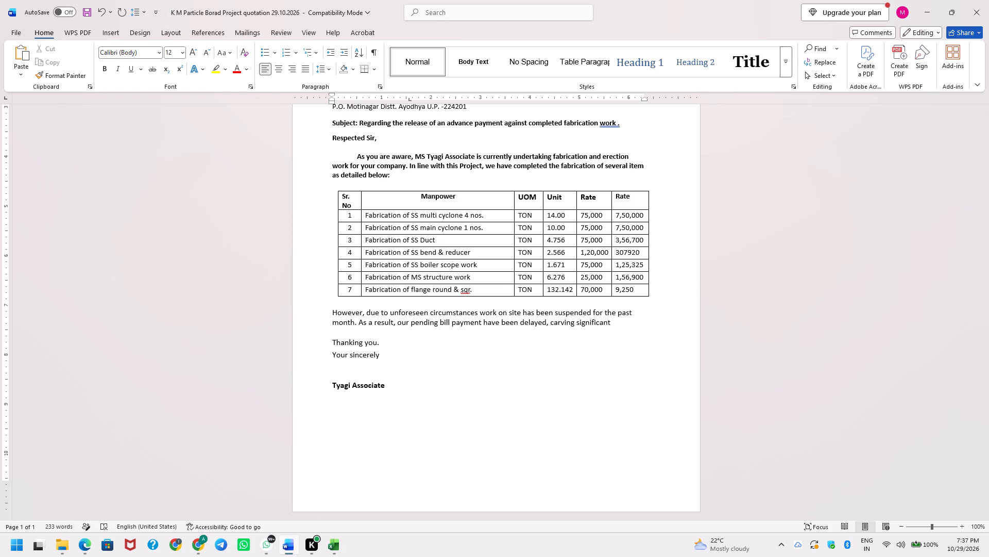
text(finan)
text(cial)
key(space)
text(diff)
text(iculty)
key(space)
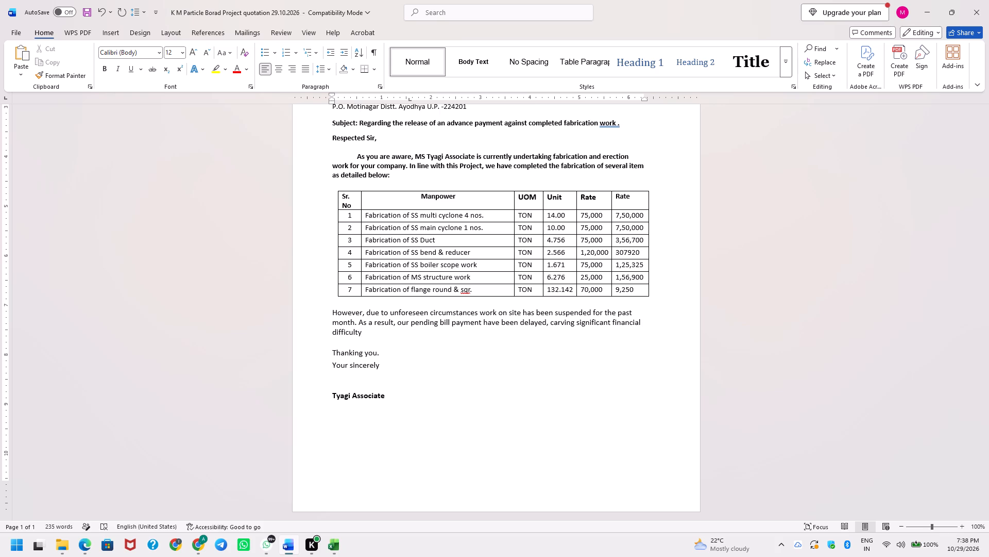
text(in)
key(space)
Add "settling dues" to the sentence, correcting the first word with the suggested spelling "settling".
text(sett)
text(aling)
key(space)
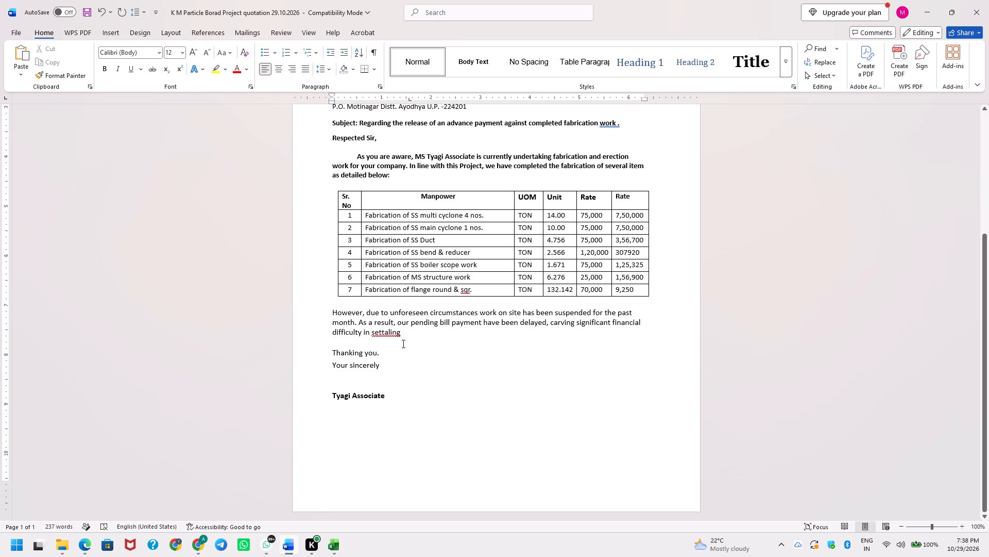
right_click(383, 333)
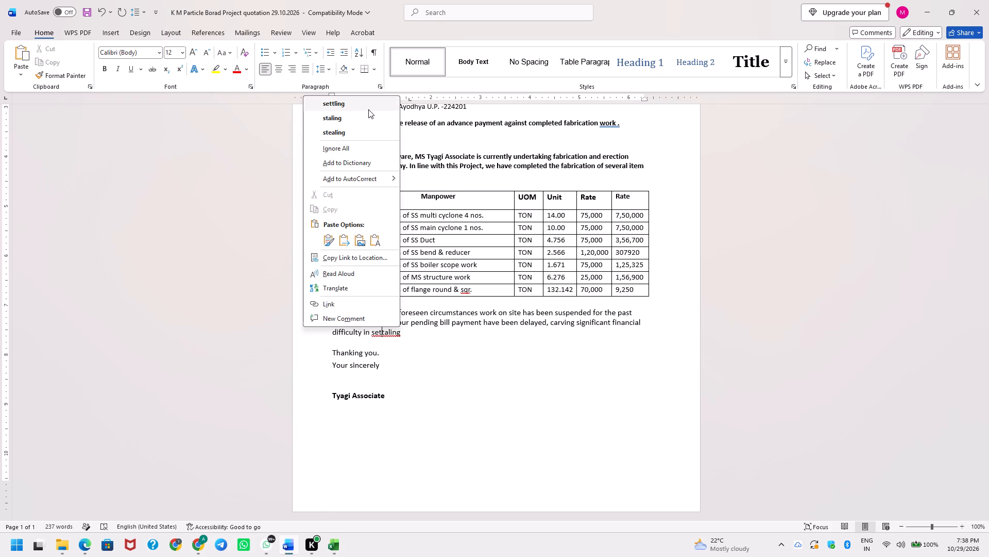
click(368, 109)
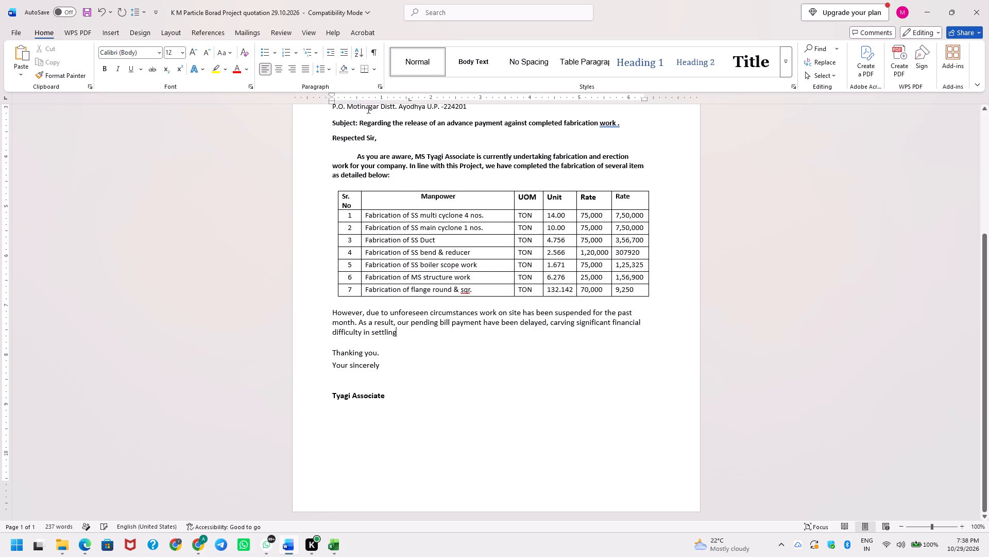
key(space)
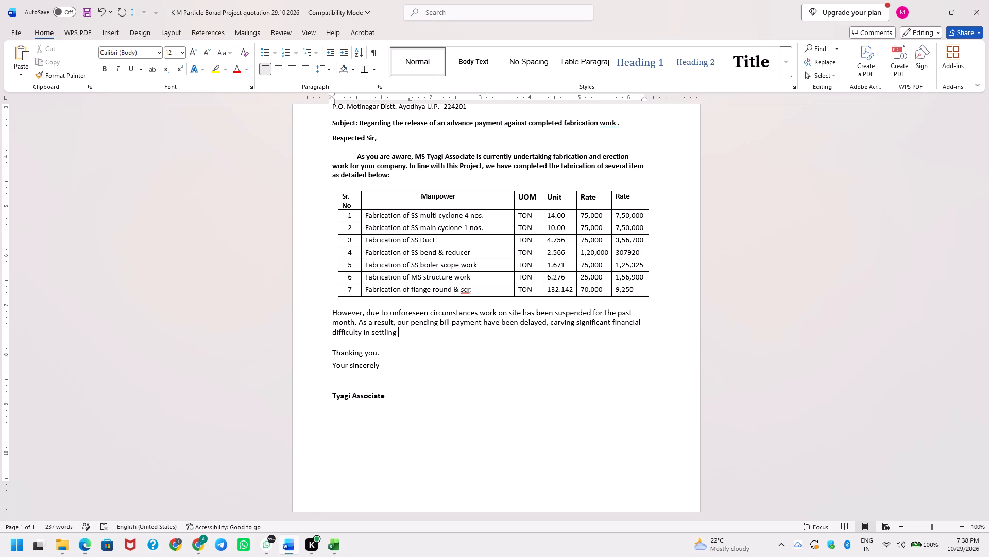
text(dues)
key(space)
Continue the sentence with "with our suppliers".
text(with our)
key(space)
text(supp)
text(lies)
key(space)
key(BackSpace)
key(BackSpace)
key(BackSpace)
text(ers)
key(space)
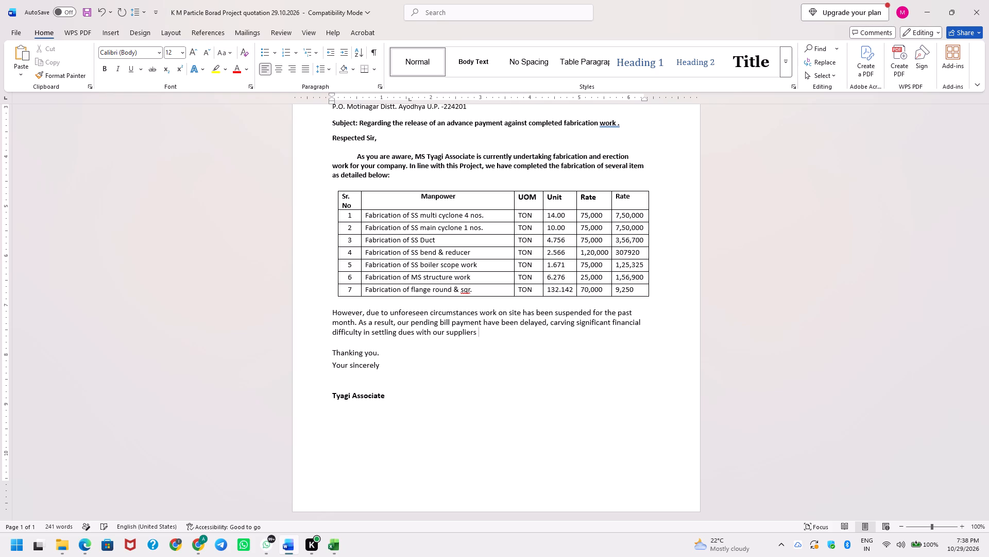
Continue the sentence after "suppliers" with "staff/manpower and".
text(staff)
key(slash)
text(manpower)
key(space)
text(and)
key(space)
Finish the sentence with "paying monthly vehicle EMIs." and start a new line below it.
text(paymi)
key(BackSpace)
key(BackSpace)
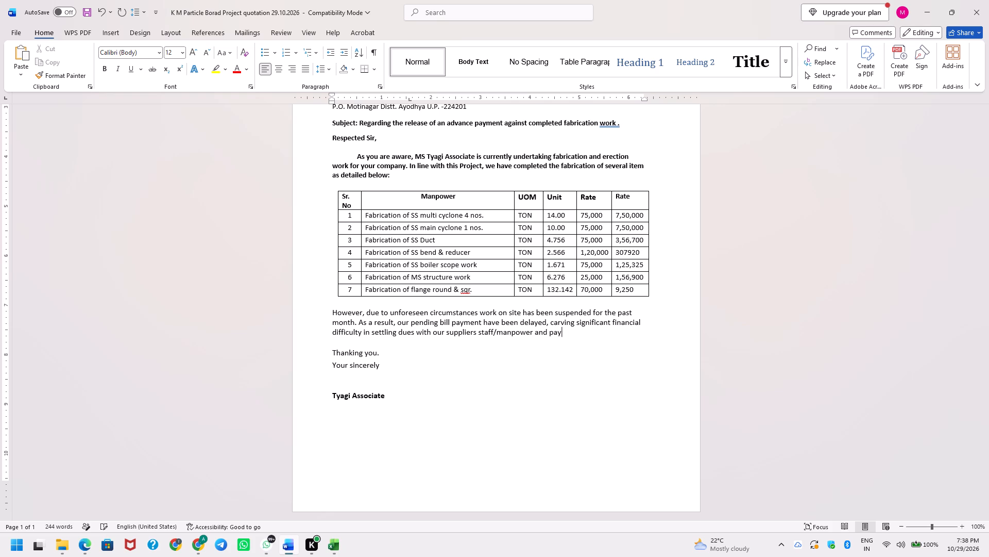
text(ing)
key(space)
text(monthly)
key(space)
text(vehicli)
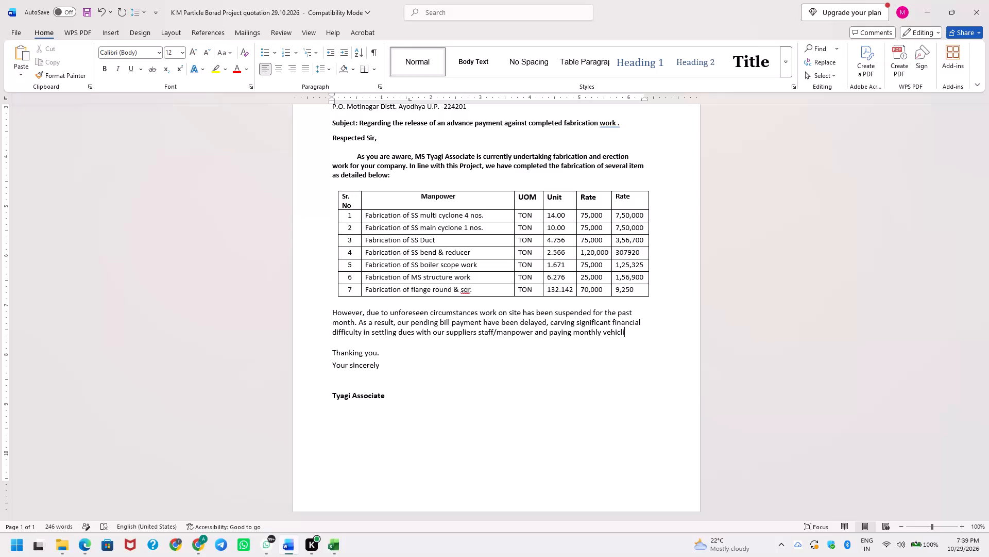
key(BackSpace)
text(e)
key(space)
text(EMI)
key(s)
key(period)
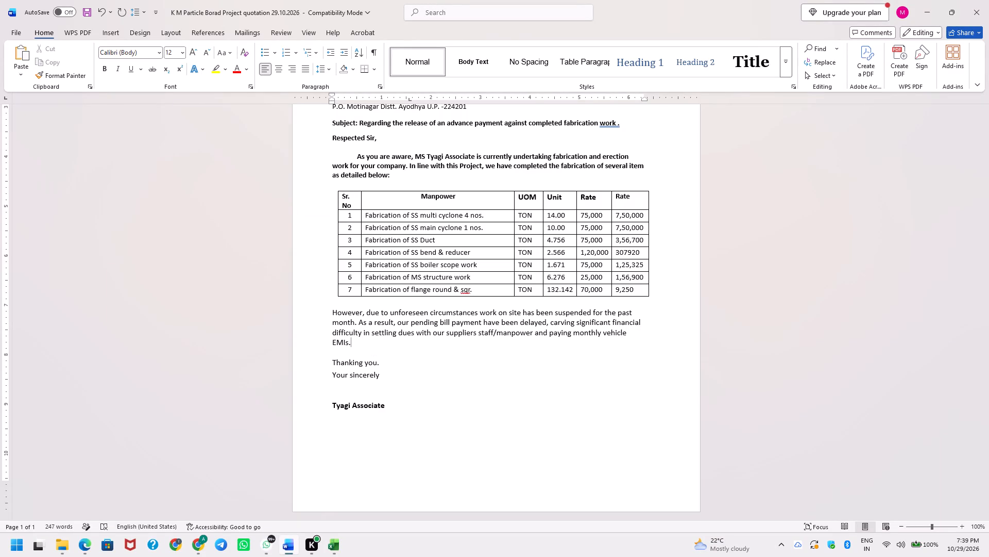
key(Return)
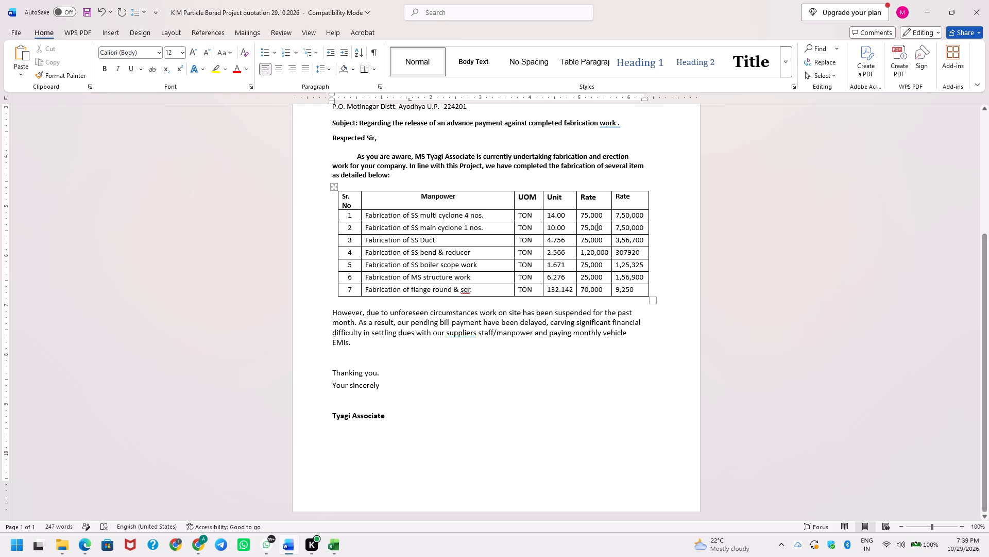
Replace "suppliers" in the closing paragraph with the suggested correction "supplier's".
right_click(463, 336)
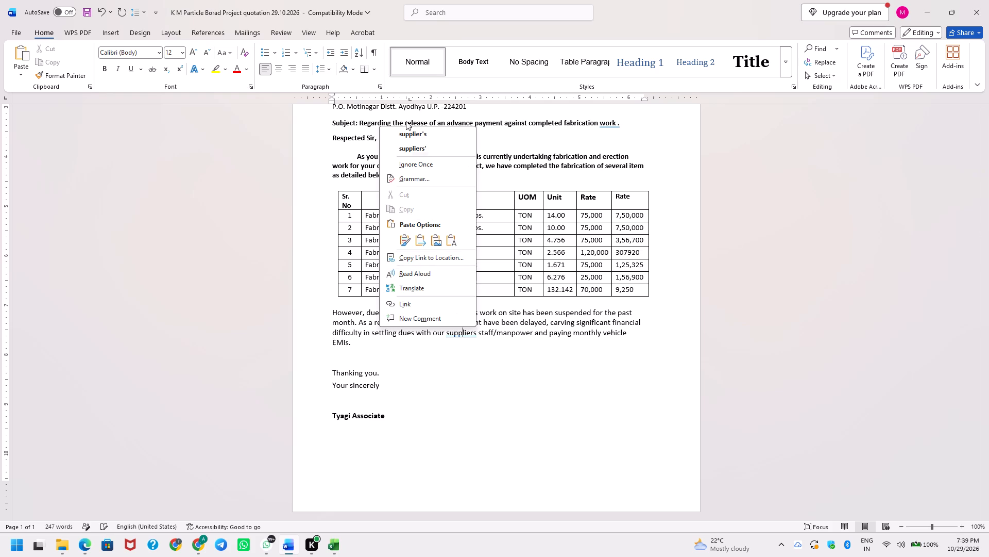
click(425, 134)
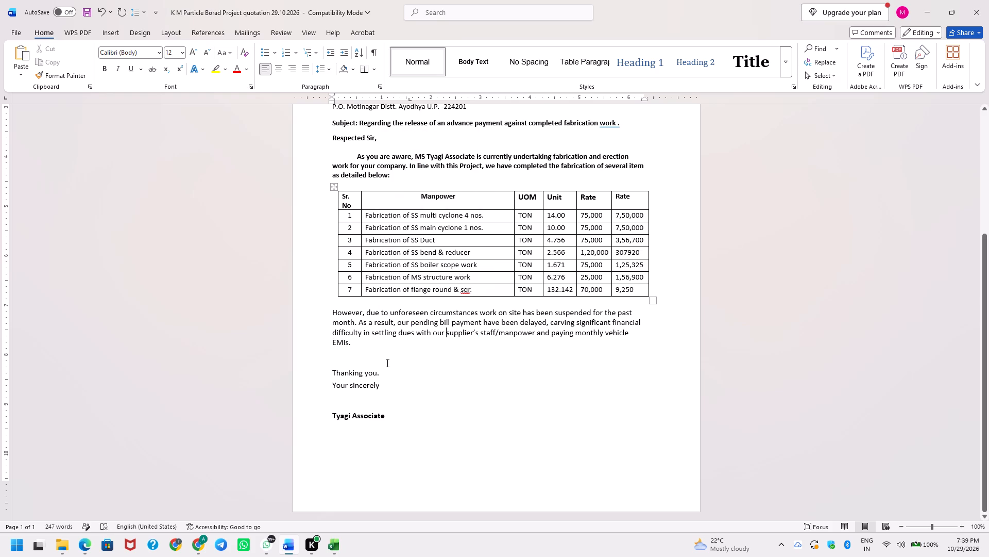
Start a new paragraph, set off by a blank line above "Thanking you.", with "Therefore, we kindly request you to".
click(357, 360)
key(Up)
key(Return)
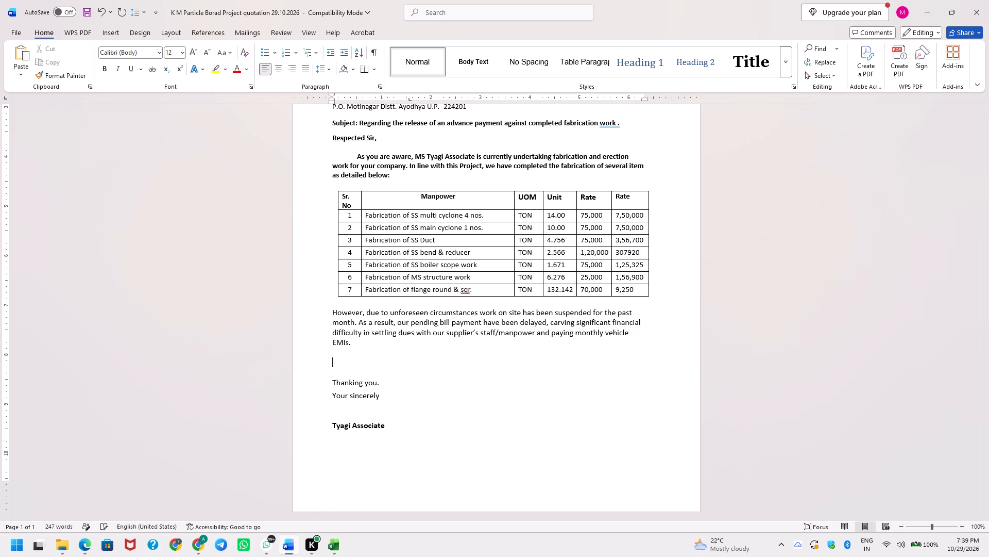
text(There)
text(fore)
key(space)
key(BackSpace)
text(, we kindly)
key(space)
text(request to)
key(BackSpace)
key(BackSpace)
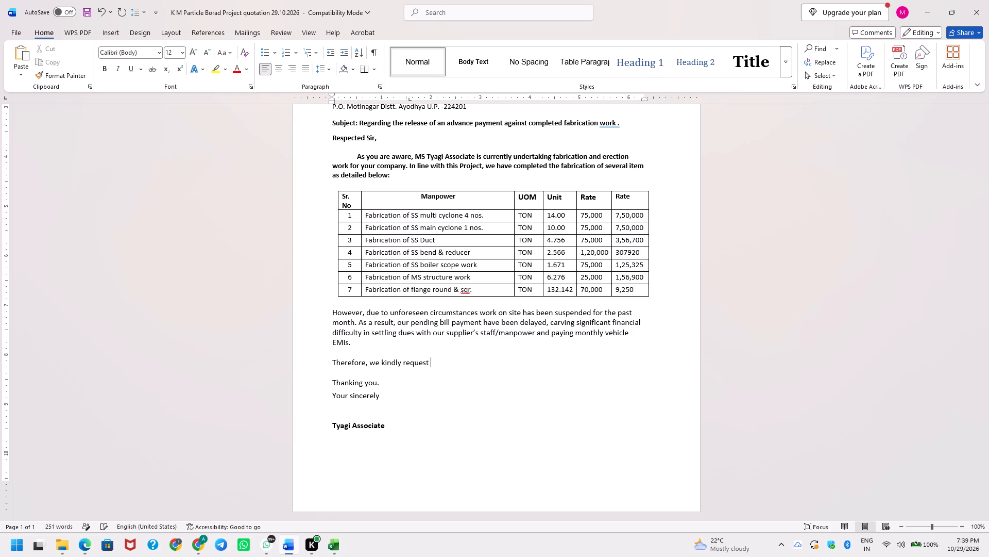
text(you to)
key(space)
Continue the request sentence with "approve an 80% advance payment".
text(approv)
text(e an 80)
text(%)
key(space)
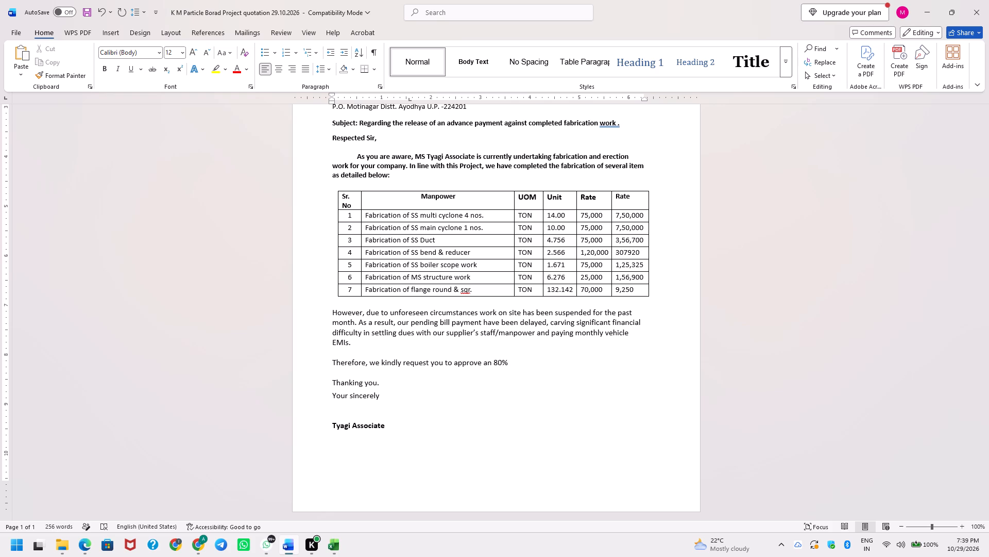
text(ad)
text(vance)
key(space)
text(pau)
key(BackSpace)
text(yment)
key(space)
Continue the request sentence after "payment" with "against the completed work to help".
text(against)
key(space)
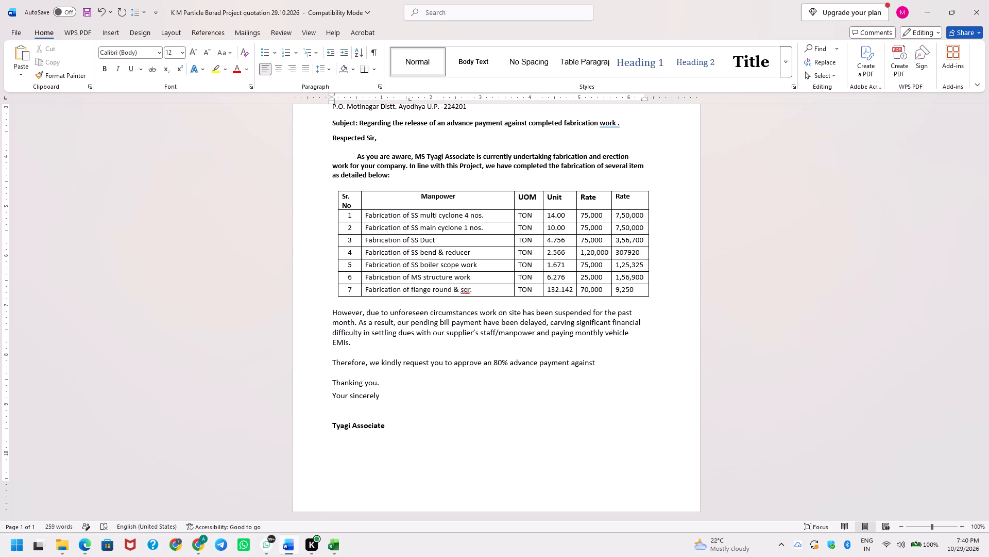
text(the com)
text(pleted)
key(space)
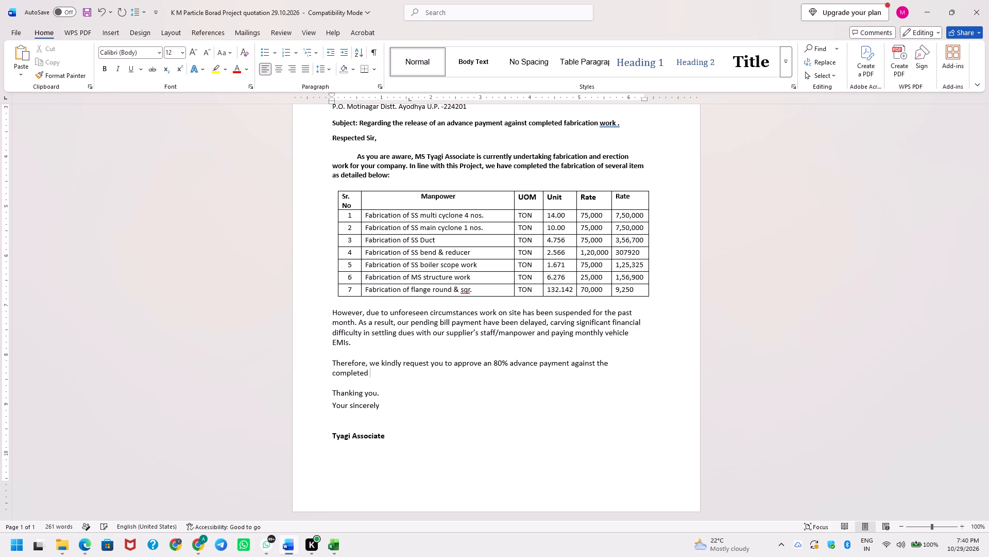
text(work)
key(space)
text(to)
key(space)
text(help)
key(space)
Continue the request sentence after "help" with "us managing", correcting the spelling of "managing".
text(up)
key(BackSpace)
text(s meneging)
key(space)
key(BackSpace)
key(BackSpace)
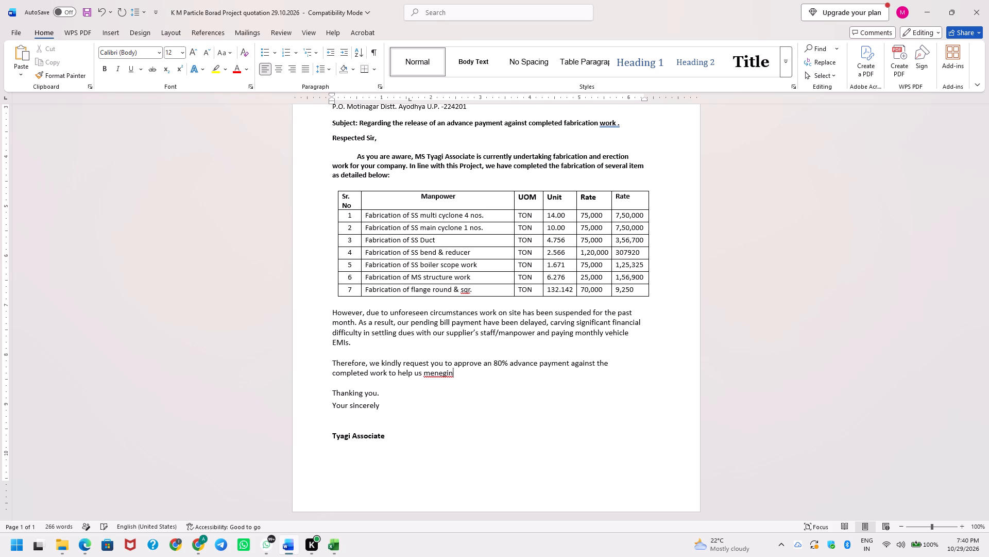
key(BackSpace)
key(BackSpace)
key(BackSpace)
key(BackSpace)
key(a)
key(BackSpace)
key(BackSpace)
key(BackSpace)
key(a)
text(naging)
key(space)
Finish the request sentence with "there urgent liabilities.".
text(there)
key(space)
text(urgent lia)
text(bili)
text(tes)
key(space)
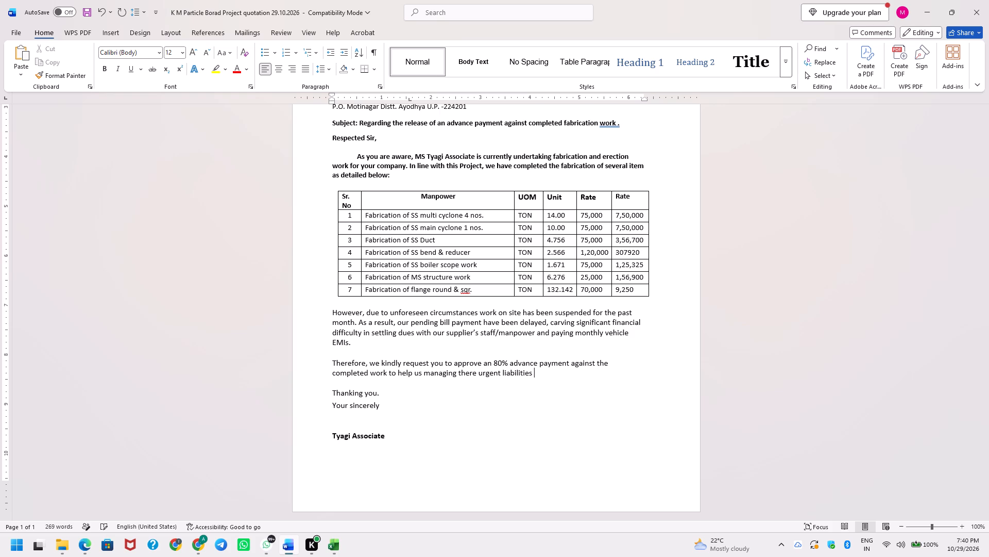
key(BackSpace)
key(period)
Remove the bold formatting from the opening paragraph, from "As you are aware" to "as detailed below:".
key(Up)
key(Up)
key(Up)
key(ctrl+Up)
key(ctrl+Up)
key(ctrl+Up)
key(ctrl+Up)
key(ctrl+Up)
key(Up)
key(Up)
key(Up)
key(Up)
key(Up)
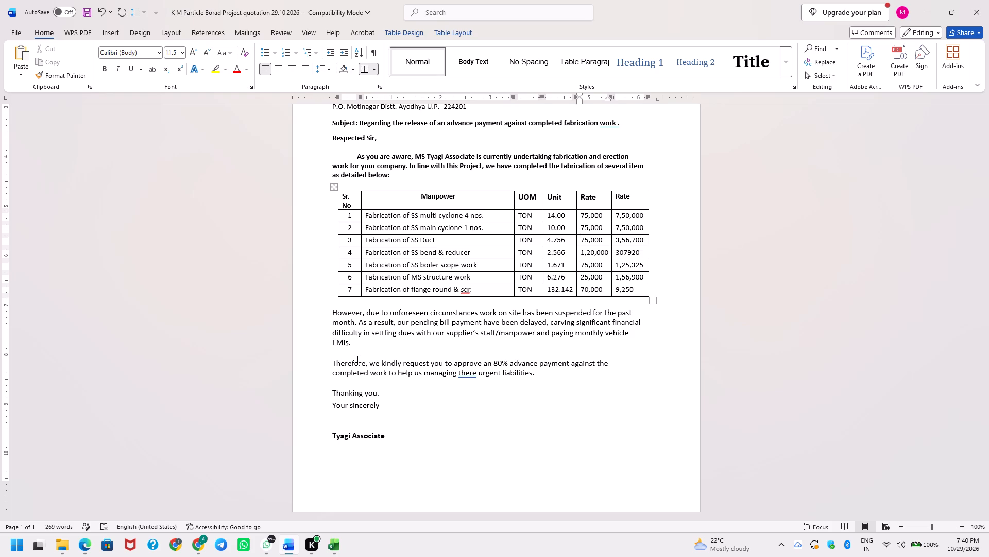
key(Up)
key(Up)
key(Up)
key(Up)
key(shift+Up)
key(shift+Up)
key(shift+Up)
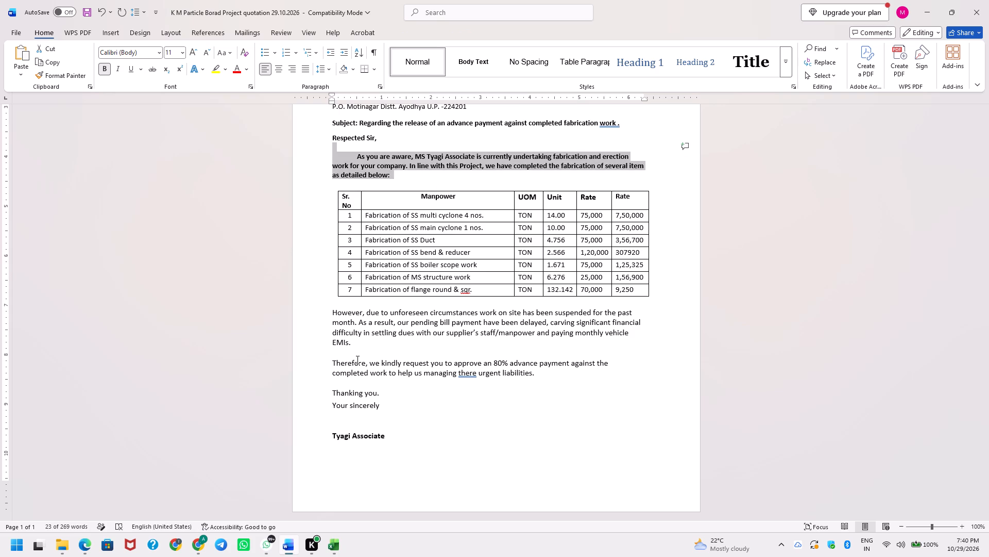
key(shift+Right)
key(ctrl+b)
key(Down)
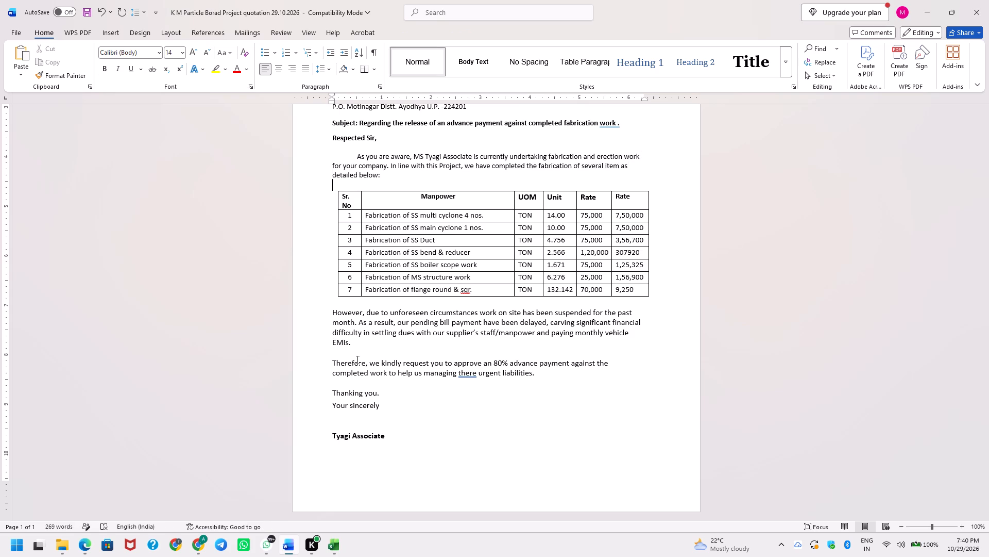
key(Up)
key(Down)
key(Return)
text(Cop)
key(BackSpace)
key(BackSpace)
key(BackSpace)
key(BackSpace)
Start a new line between the opening paragraph and the table, set off by a blank line, with "Completed work details".
key(Up)
key(ctrl+Right)
key(ctrl+Right)
key(ctrl+Right)
key(Return)
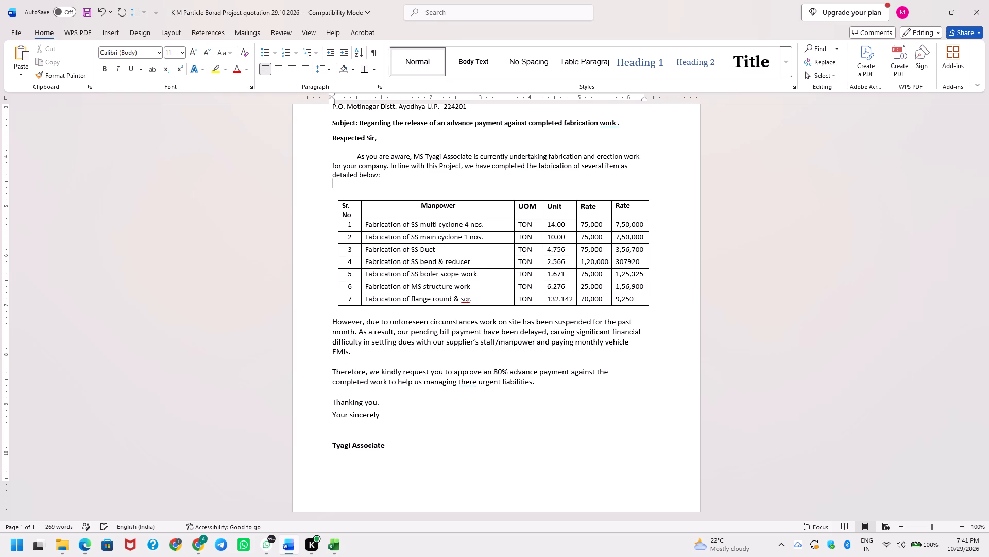
key(Return)
text(Co)
text(mplete)
key(space)
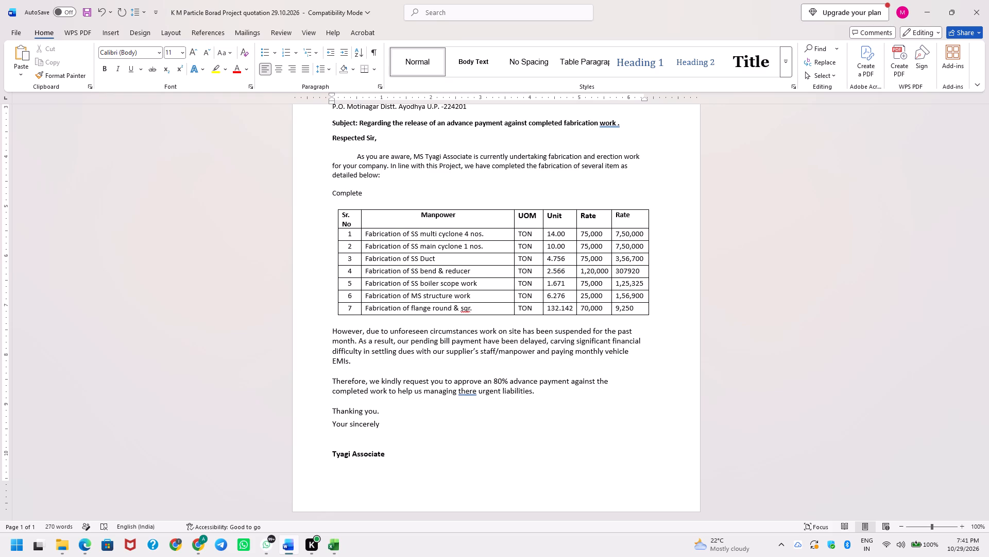
key(BackSpace)
key(e)
key(BackSpace)
text(d work)
key(space)
text(deat)
key(BackSpace)
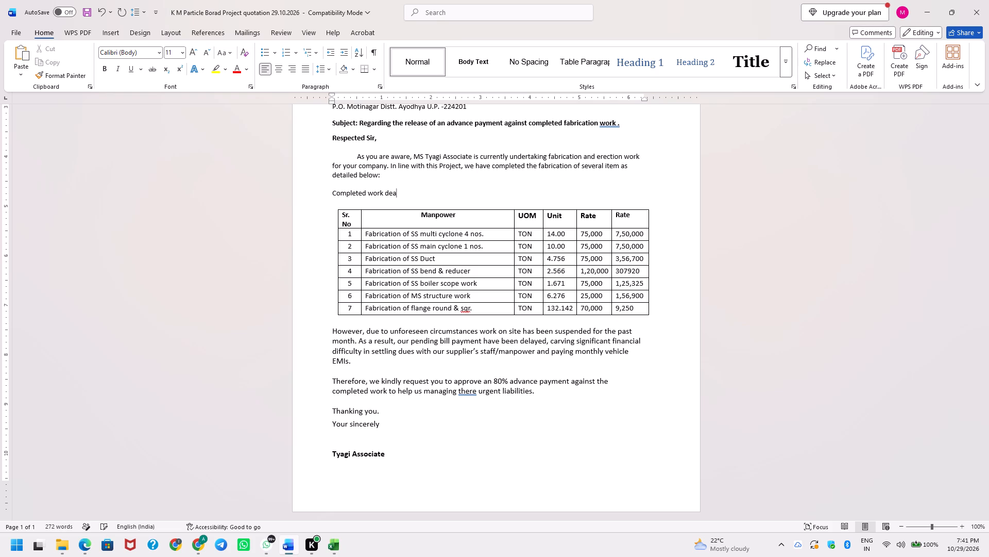
key(BackSpace)
text(tails)
key(space)
Continue the line above the table with "and its amount sheet attached here with".
text(an)
key(space)
key(BackSpace)
text(d)
key(space)
key(i)
text(ts am)
text(ount)
key(space)
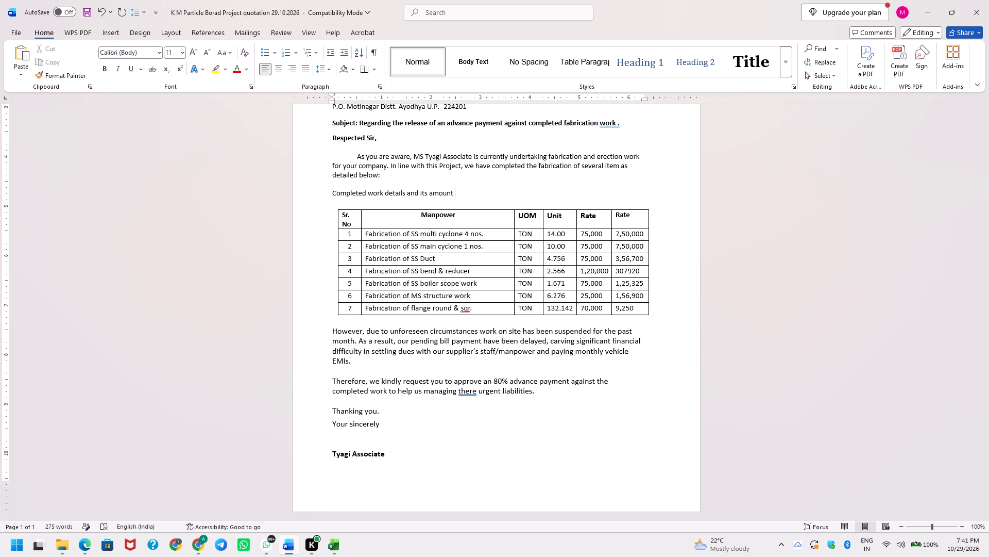
text(sht)
key(BackSpace)
text(ee)
text(t attached)
key(space)
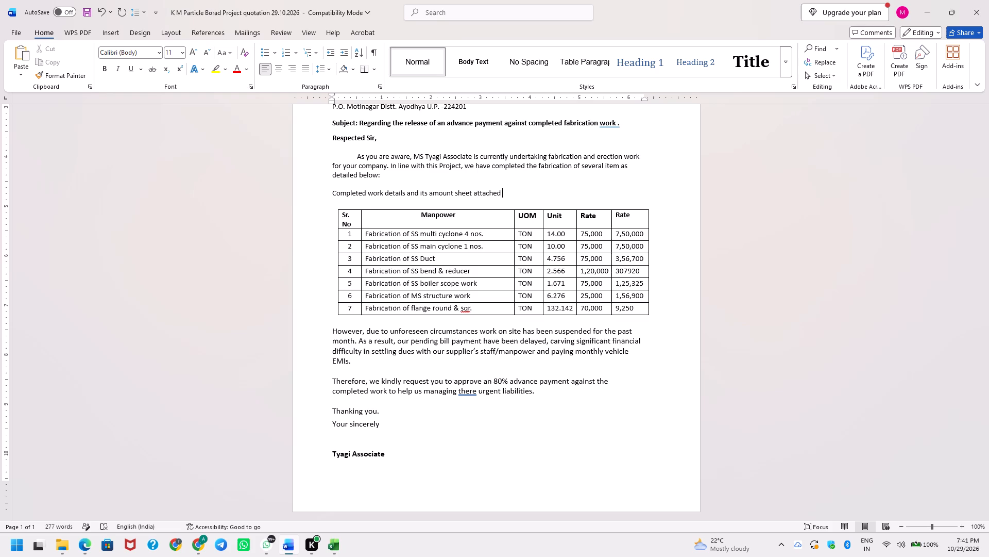
text(here)
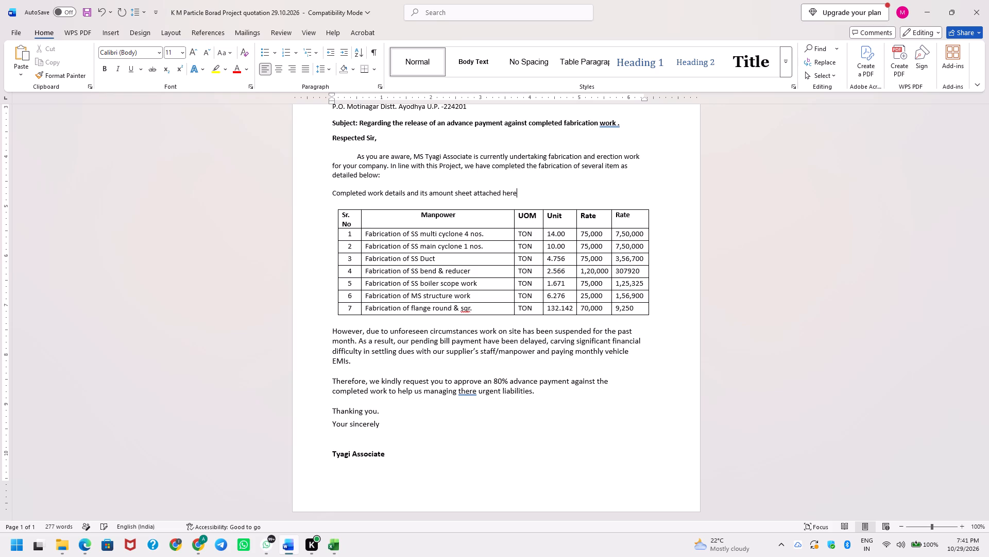
key(space)
text(with)
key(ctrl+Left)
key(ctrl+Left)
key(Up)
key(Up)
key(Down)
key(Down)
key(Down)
Cut the "Completed work details" line together with the whole fabrication table below it.
click(327, 193)
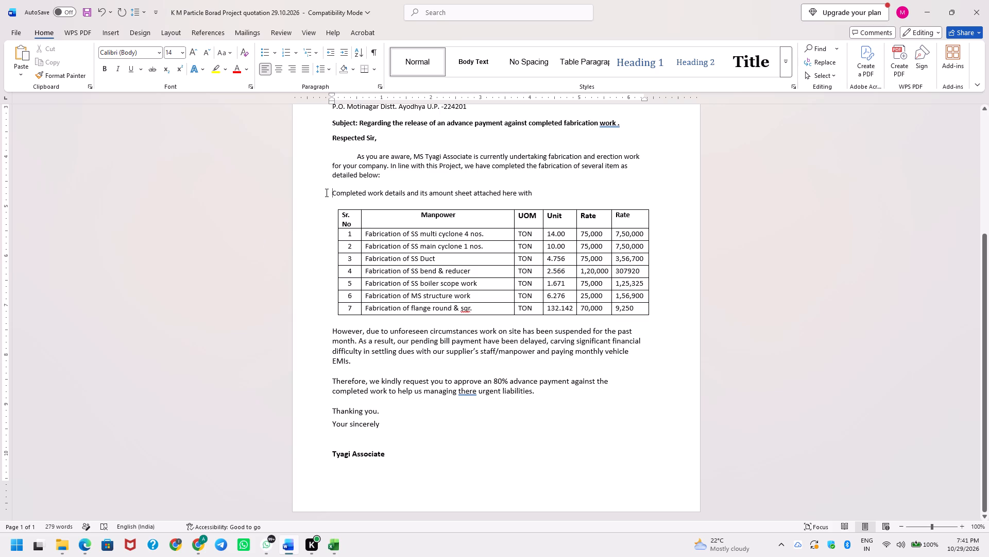
key(shift+Down)
key(shift+Down)
key(shift+Down)
key(shift+Down)
key(shift+Down)
key(shift+Down)
key(shift+Down)
key(shift+Down)
key(shift+Down)
key(shift+Down)
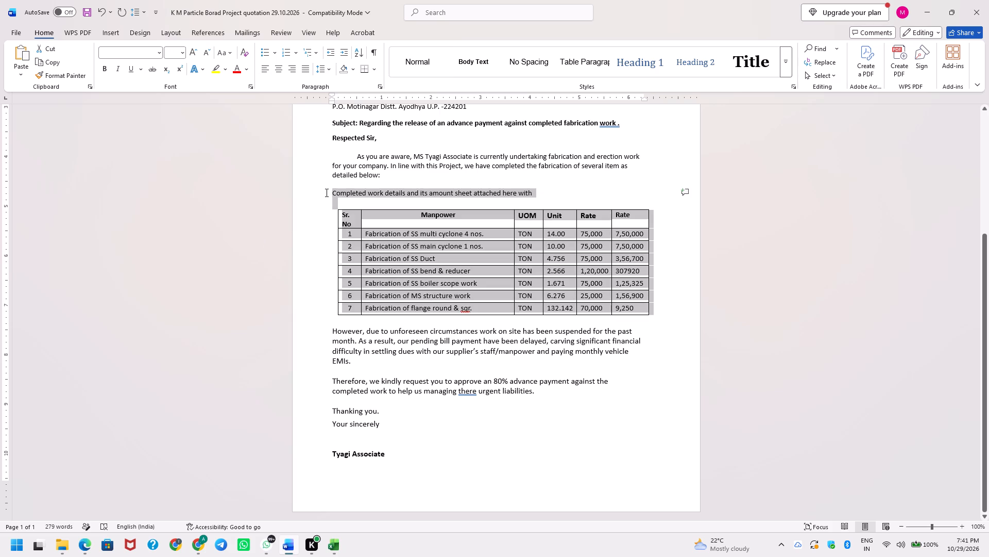
key(shift+Down)
key(shift+Left)
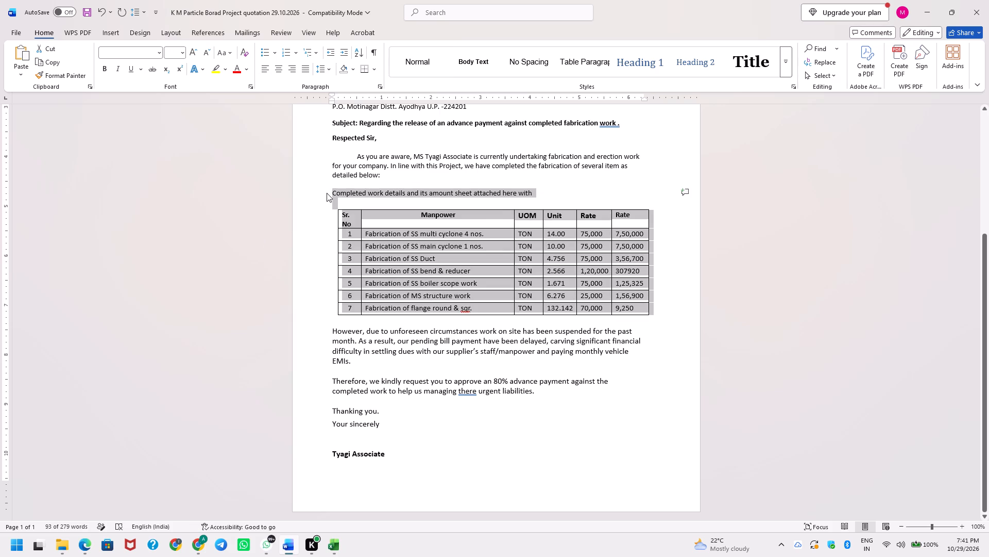
key(ctrl+x)
Insert nine line breaks after "urgent liabilities." to make room above "Thanking you.".
click(557, 272)
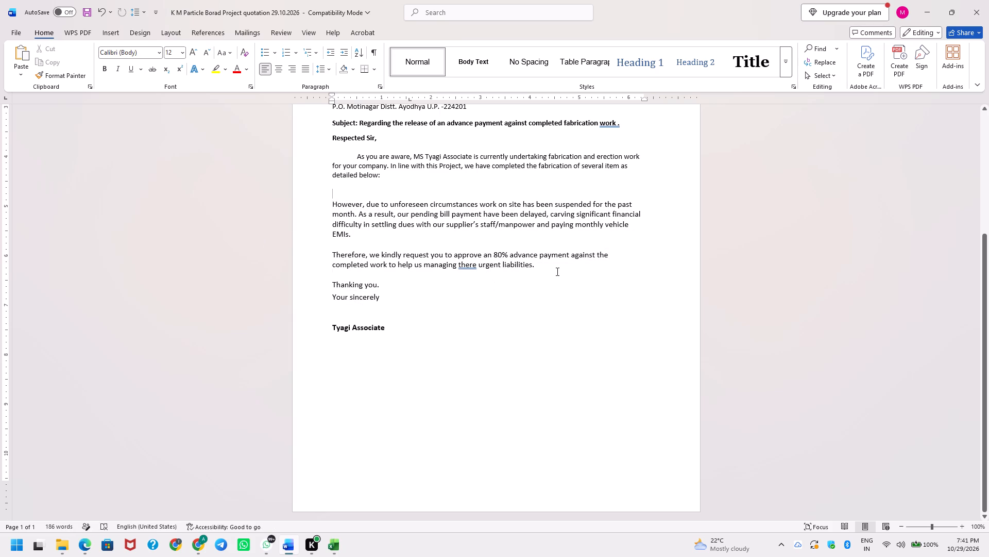
key(Return)
key(Return)
key(Return)
key(Return)
key(Return)
key(Return)
key(Return)
key(Return)
key(Return)
Paste the cut line and fabrication table into the blank space just below the request paragraph.
key(Up)
key(Up)
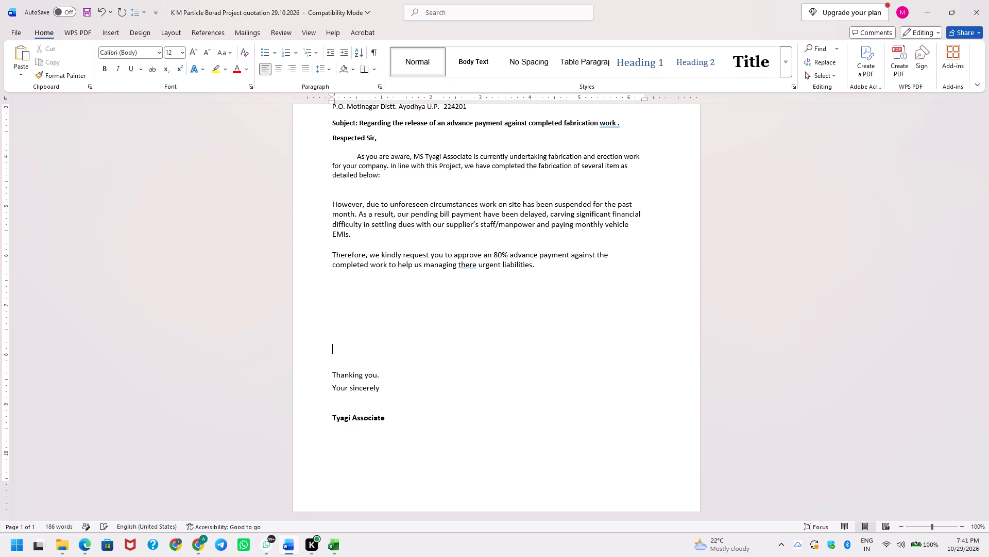
key(Up)
key(Up)
key(Up)
key(Up)
key(Up)
key(Up)
key(ctrl+v)
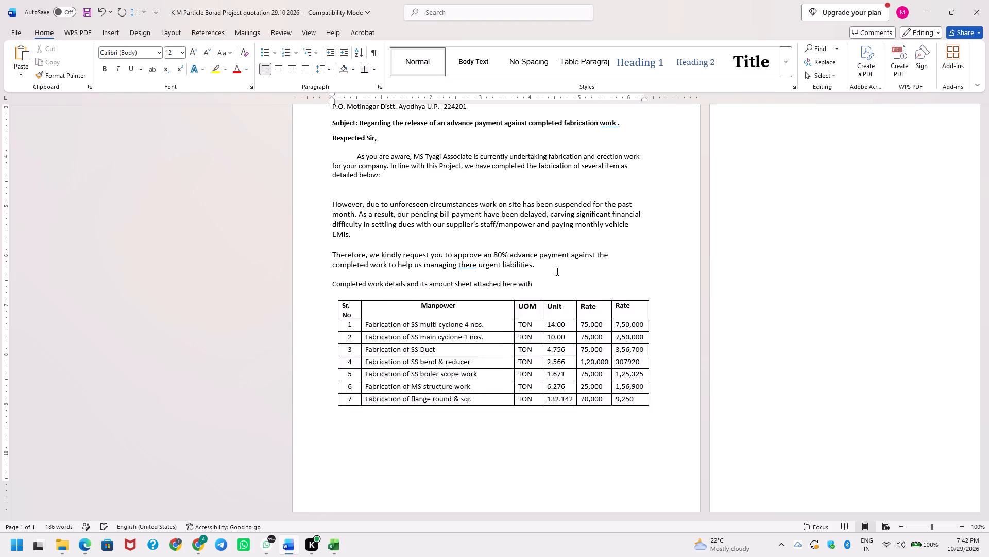
Delete the surplus blank lines between the fabrication table and "Thanking you.".
click(281, 420)
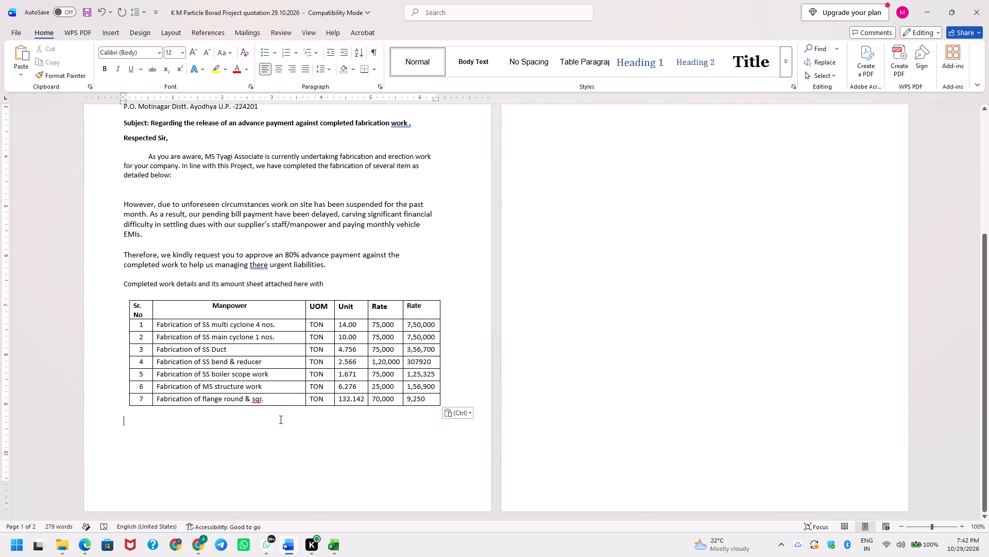
key(Delete)
key(Delete)
key(Delete)
key(Delete)
key(Delete)
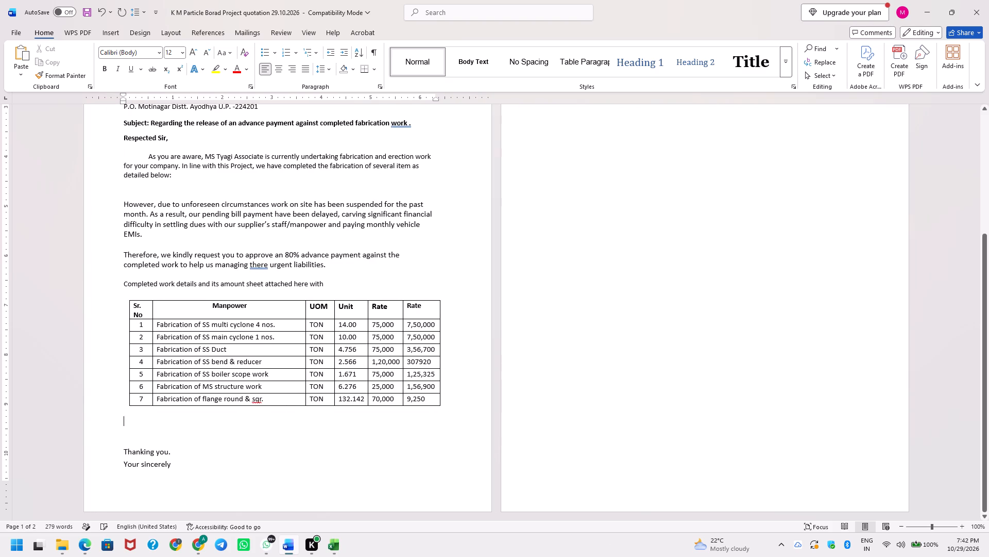
key(Delete)
key(Delete)
key(Delete)
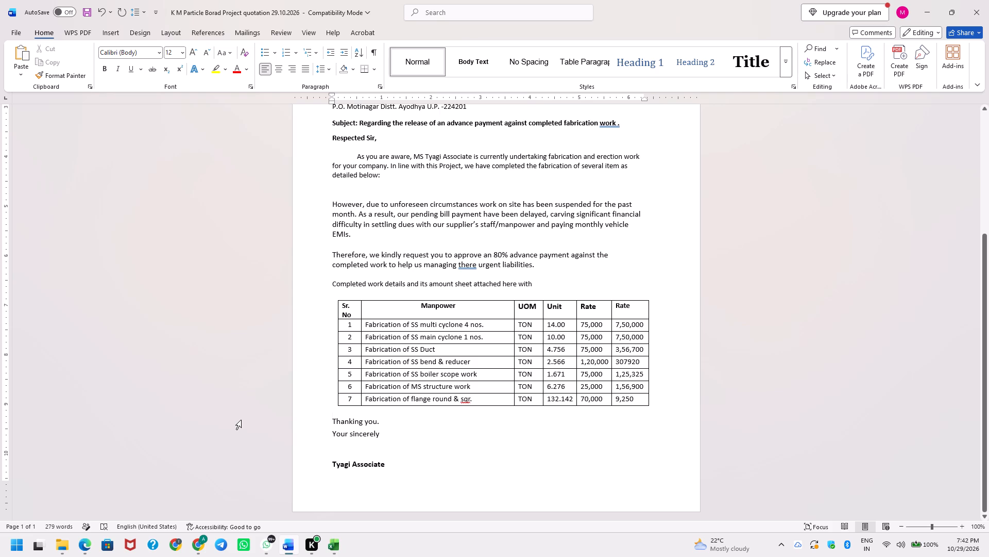
Shrink the blank lines around the "Completed work details" line, setting the one above it to 10 pt and reducing the one below.
key(Up)
key(Up)
key(Up)
key(Up)
key(Up)
key(Up)
key(Up)
key(Up)
key(Up)
key(Up)
key(Up)
key(Up)
key(Up)
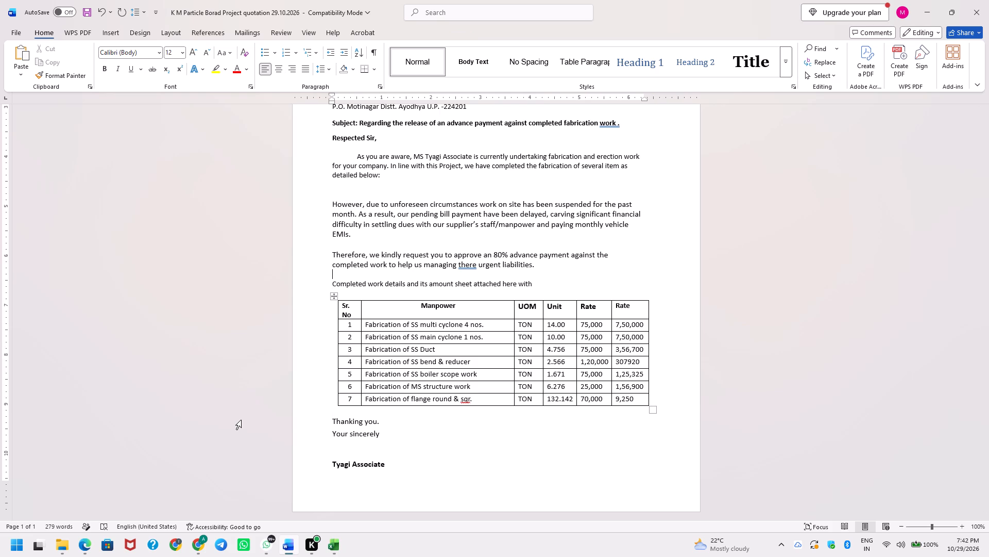
double_click(206, 56)
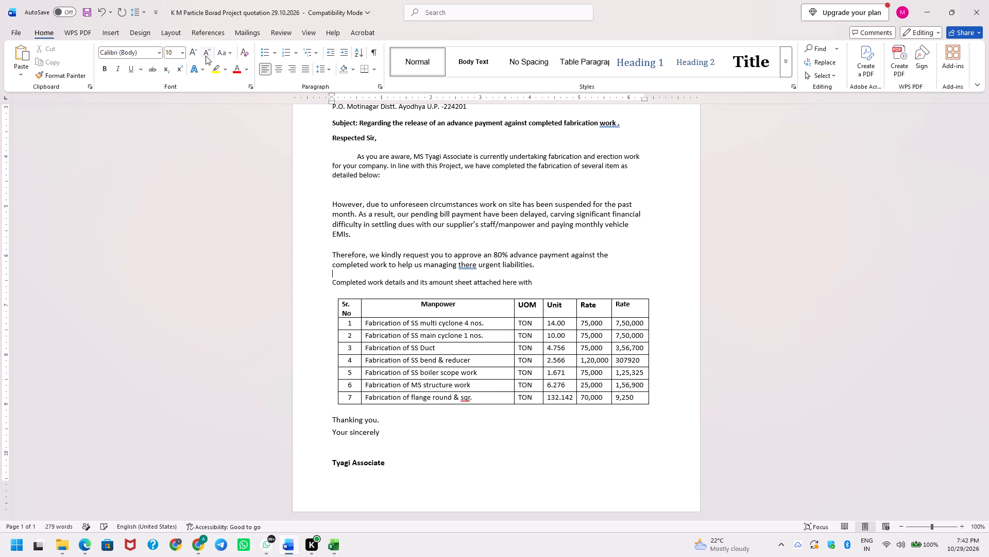
key(Down)
key(Down)
double_click(206, 56)
click(206, 56)
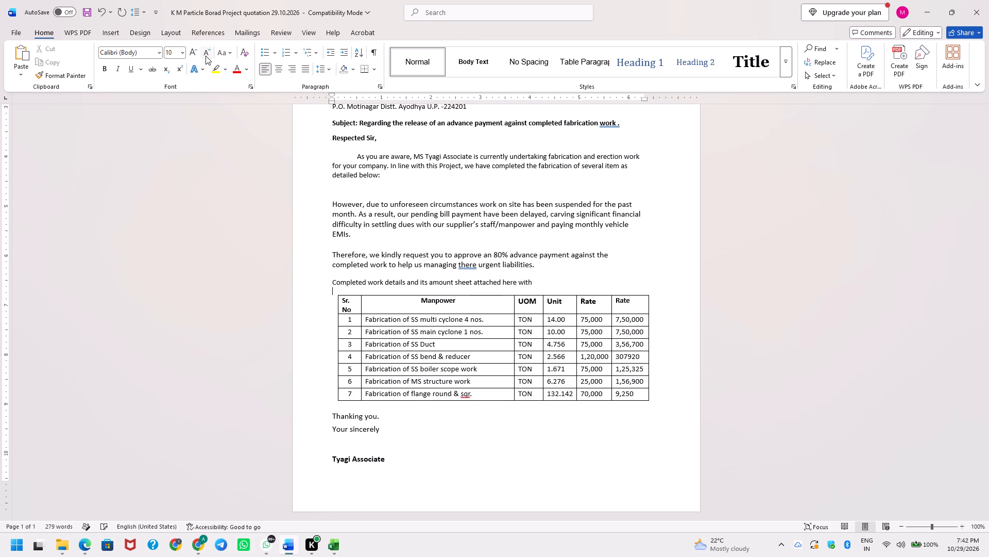
Reduce the font size of the blank line above the "Therefore, we kindly request" paragraph.
key(Up)
key(Up)
key(Up)
key(Up)
key(Up)
triple_click(206, 56)
click(206, 56)
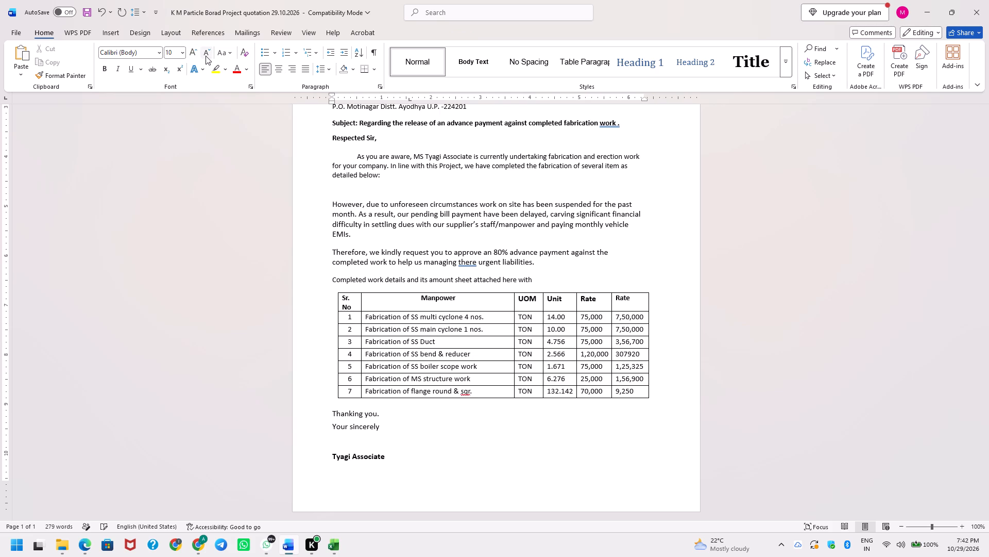
Remove the extra blank line above the "However, due to unforeseen circumstances" paragraph and reduce the font size of the remaining one.
key(Up)
key(Up)
key(Up)
key(Up)
key(Up)
key(BackSpace)
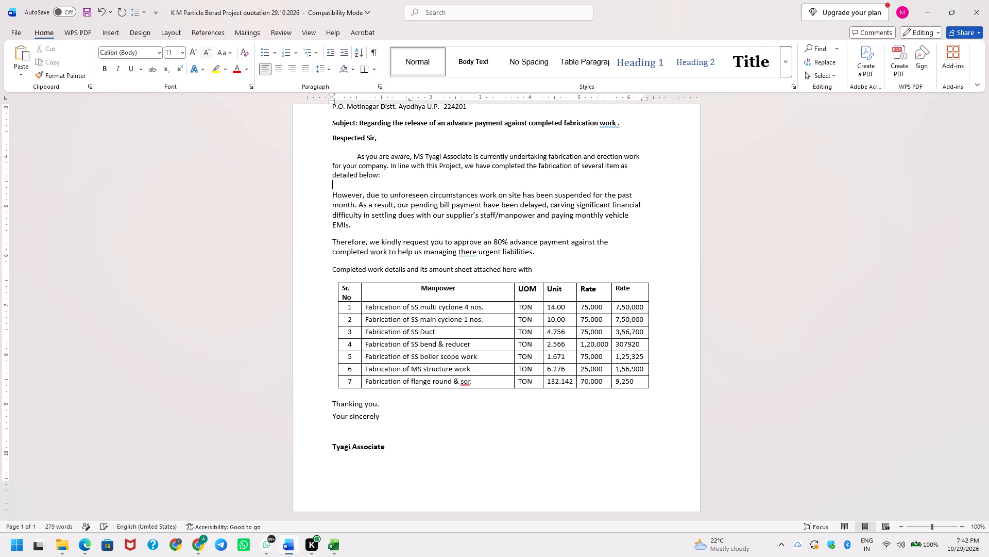
key(BackSpace)
key(Return)
triple_click(206, 56)
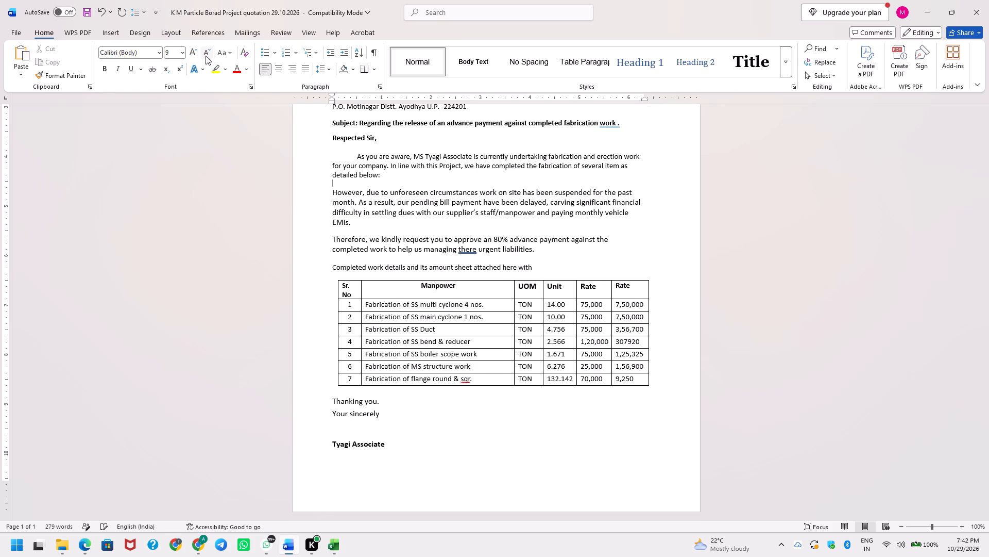
click(206, 56)
Set the blank line below "Respected Sir," to 7 pt.
key(Up)
key(Up)
key(Up)
key(Up)
triple_click(206, 56)
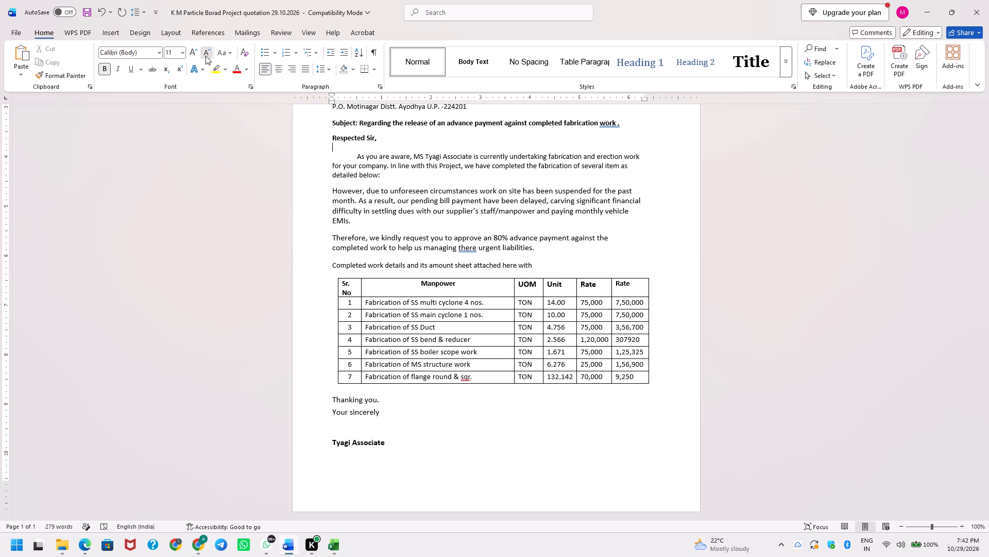
click(206, 56)
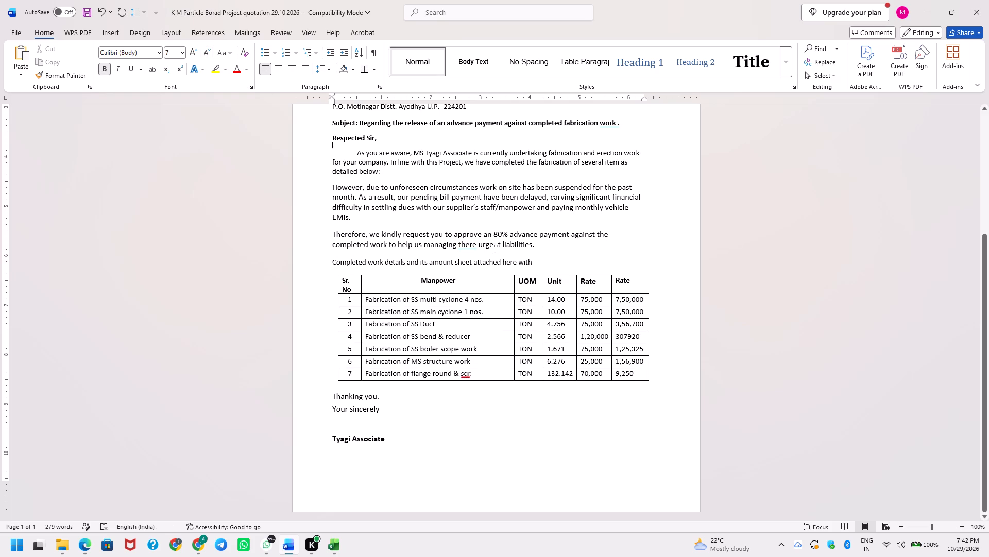
Correct "there" to the suggested "their" in the phrase before "urgent liabilities.".
right_click(468, 244)
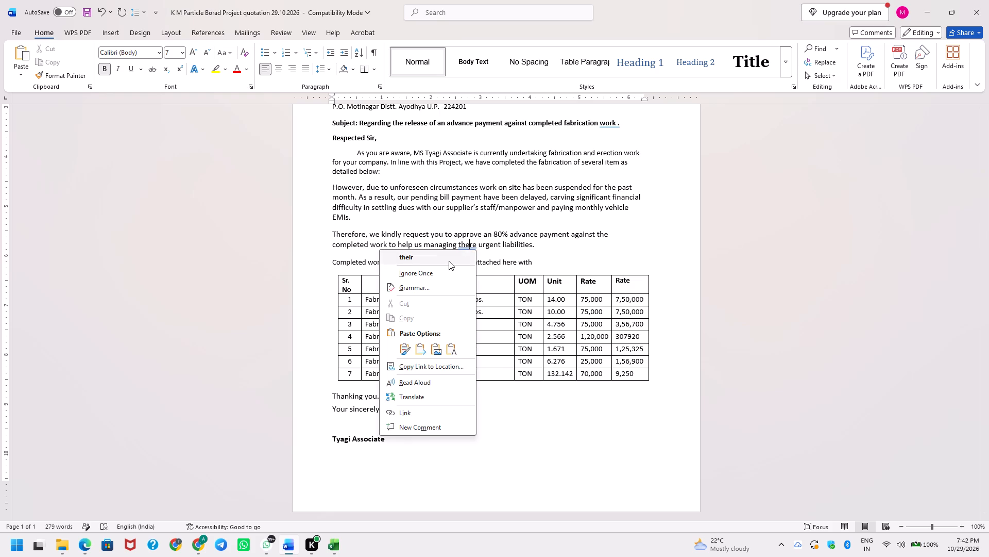
click(449, 261)
click(538, 252)
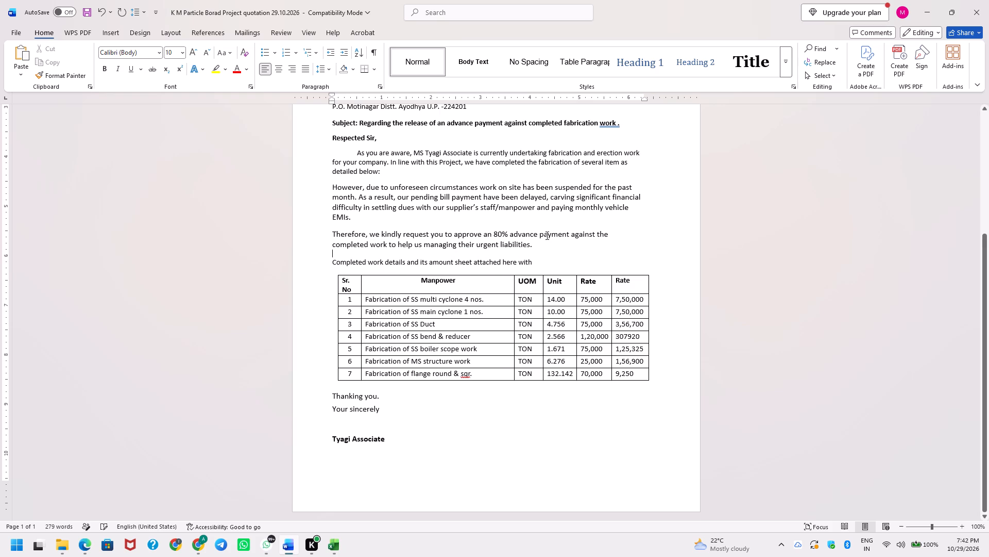
Remove the stray space before the full stop ending the subject line, and save the document.
scroll(547, 236, up, 1)
click(616, 168)
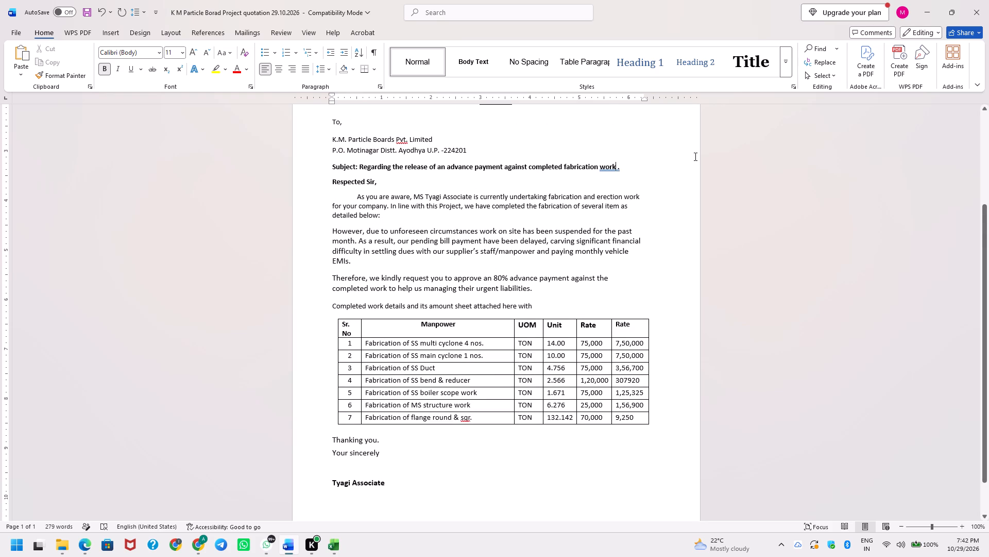
key(Delete)
key(ctrl+s)
click(611, 191)
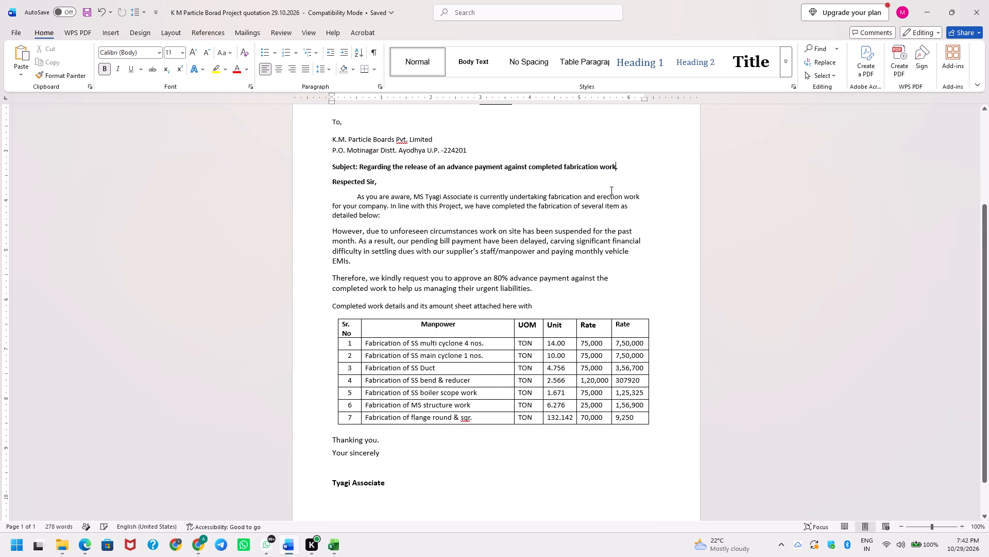
scroll(493, 179, up, 1)
key(ctrl+s)
key(ctrl+s)
key(ctrl+s)
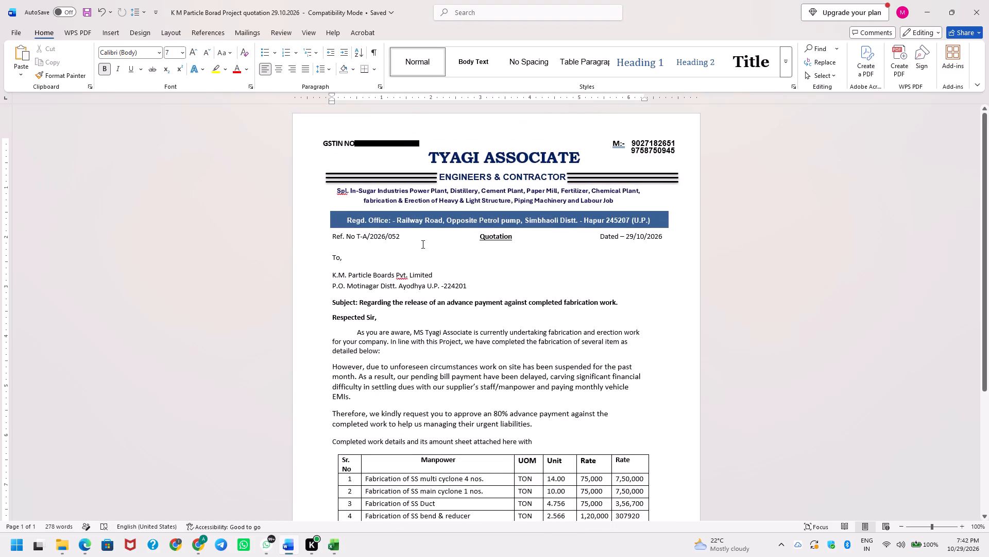
Insert the amount "(19,64,876)" after "80%" in the request paragraph and save the document.
scroll(446, 264, down, 3)
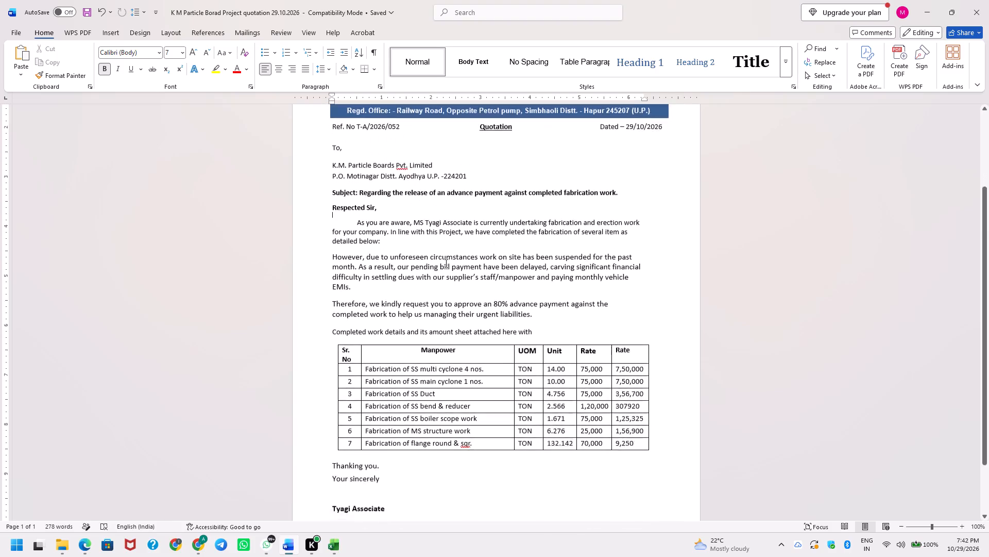
scroll(446, 264, down, 1)
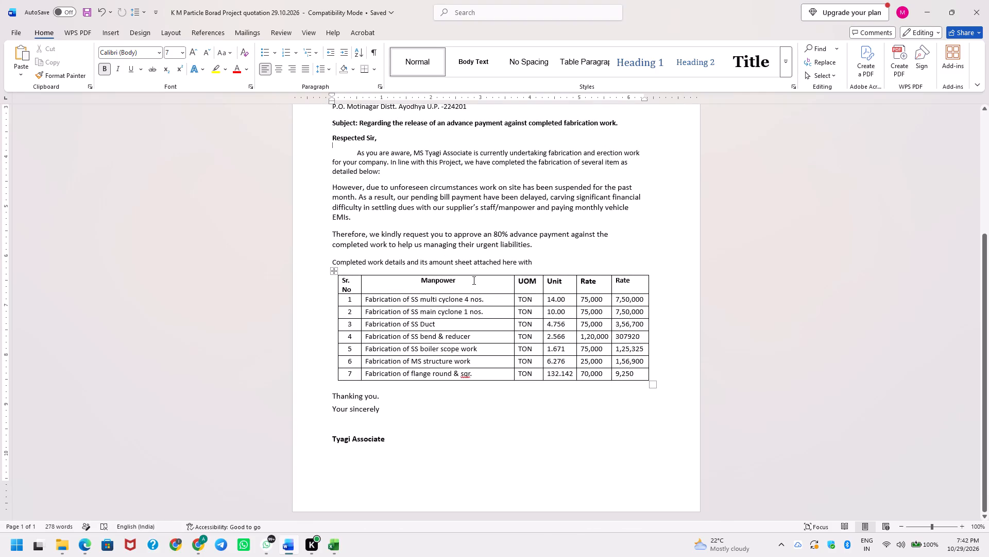
click(518, 249)
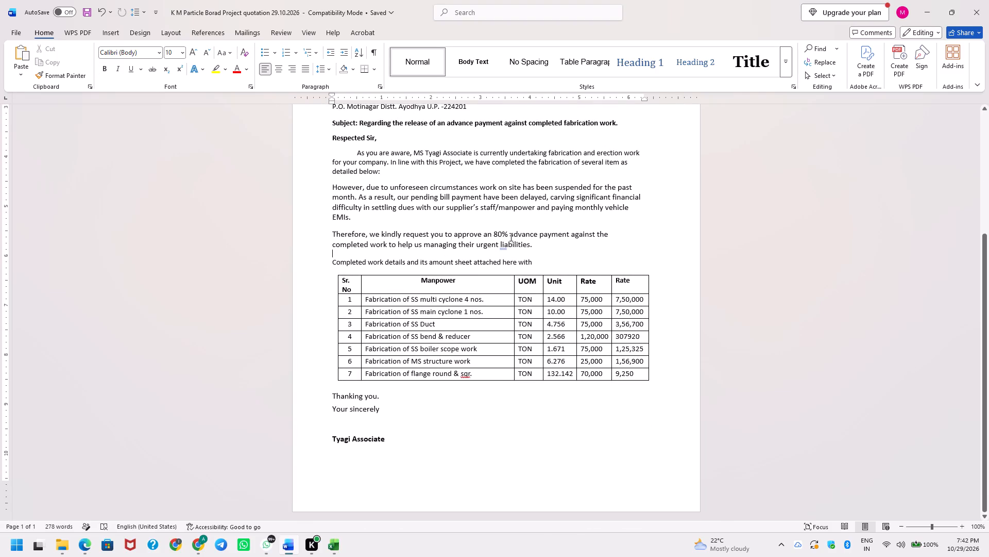
click(510, 237)
key(ctrl+Left)
key(ctrl+Right)
key(ctrl+Left)
key(ctrl+Left)
key(ctrl+Right)
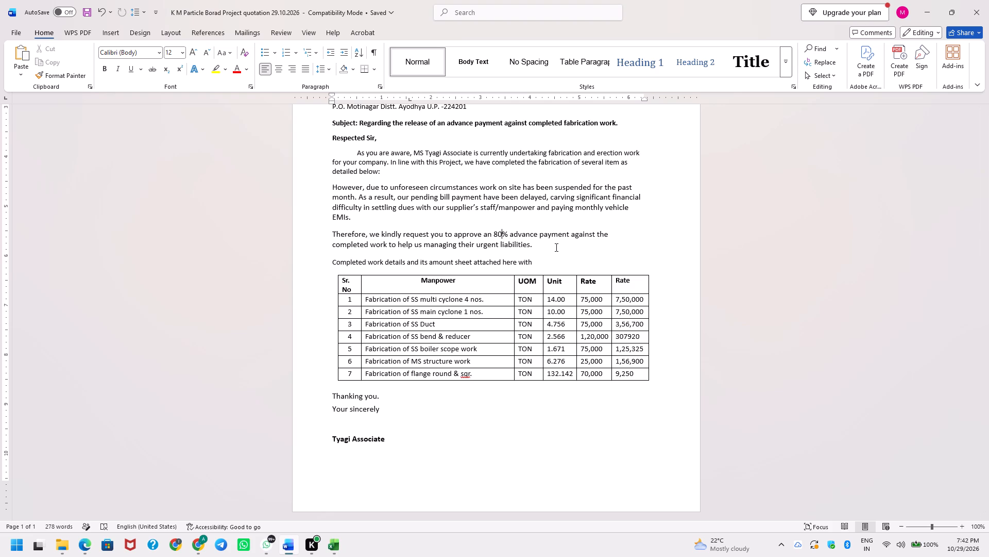
key(Right)
key(Right)
key(shift+parenleft)
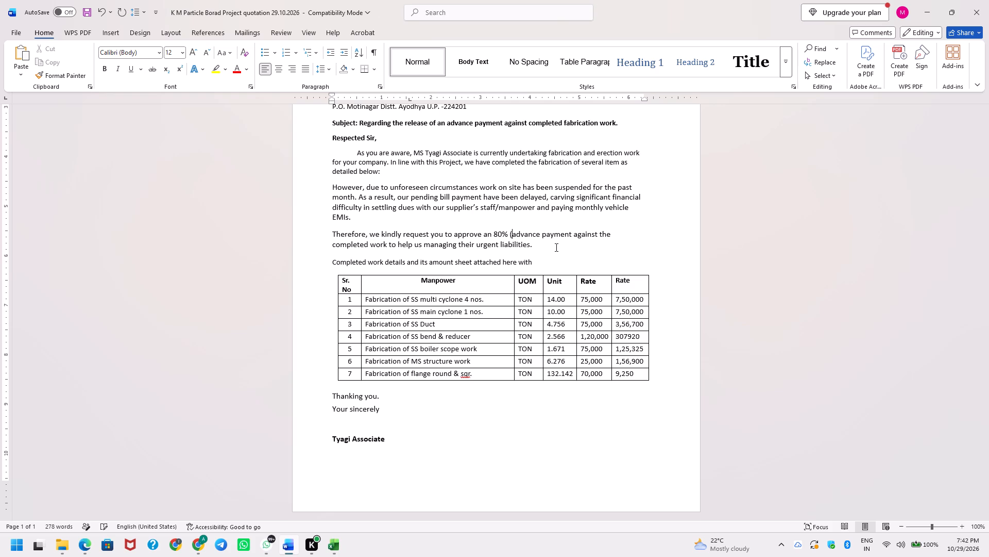
key(space)
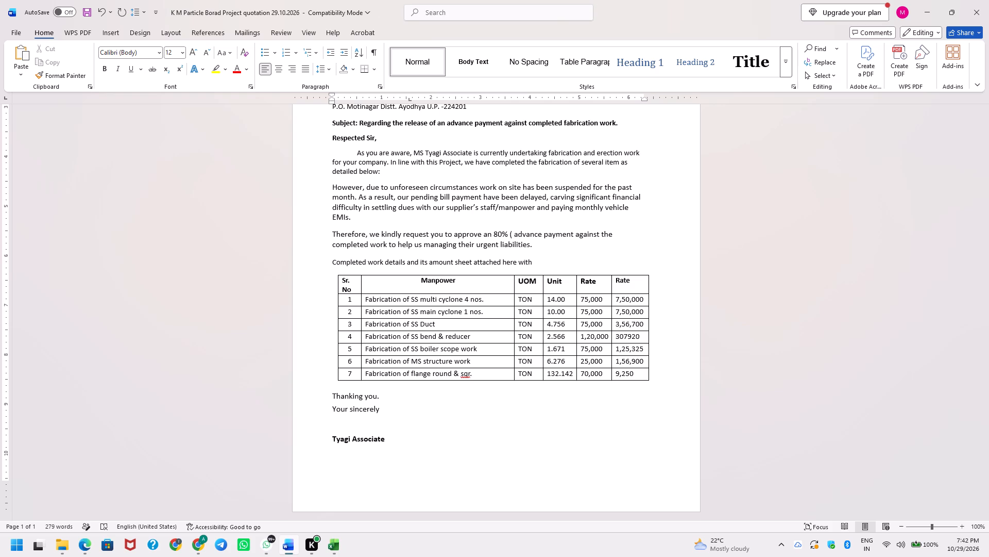
key(Left)
text(19)
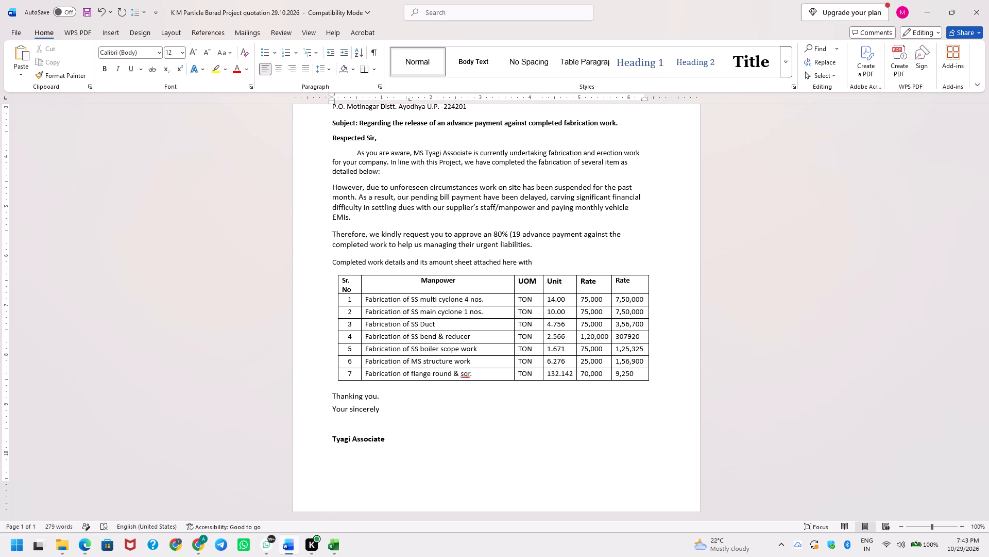
text(,64,876)
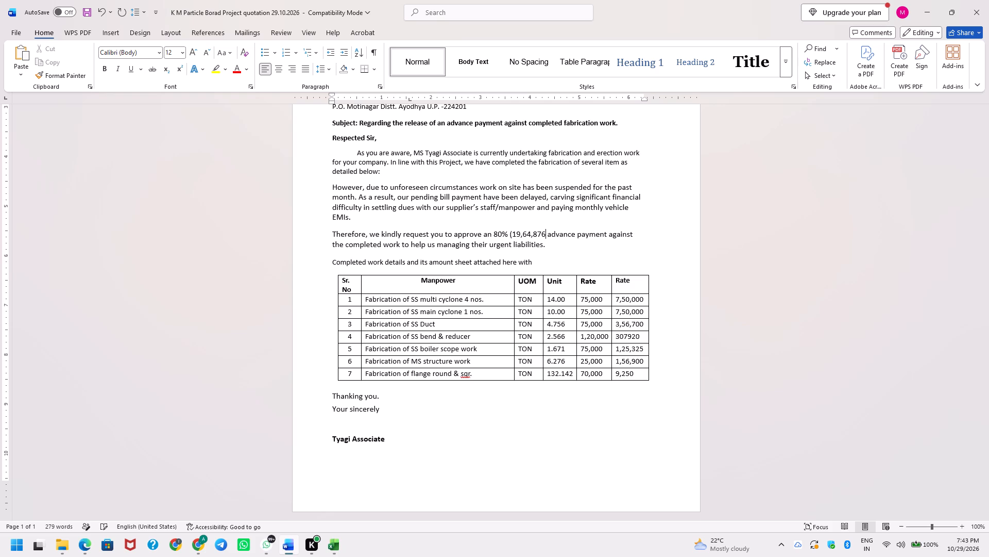
key(shift+parenright)
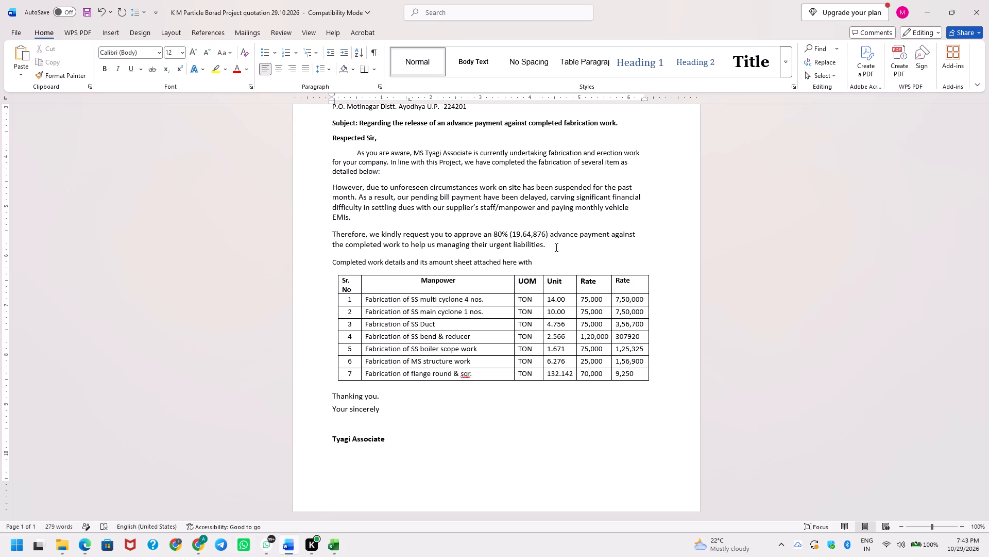
key(Down)
key(ctrl+Up)
key(ctrl+s)
Add an empty row at the bottom of the fabrication table, below row 7.
key(Down)
key(Down)
key(Down)
key(Down)
key(Down)
key(Down)
key(Down)
key(Down)
key(Down)
key(Down)
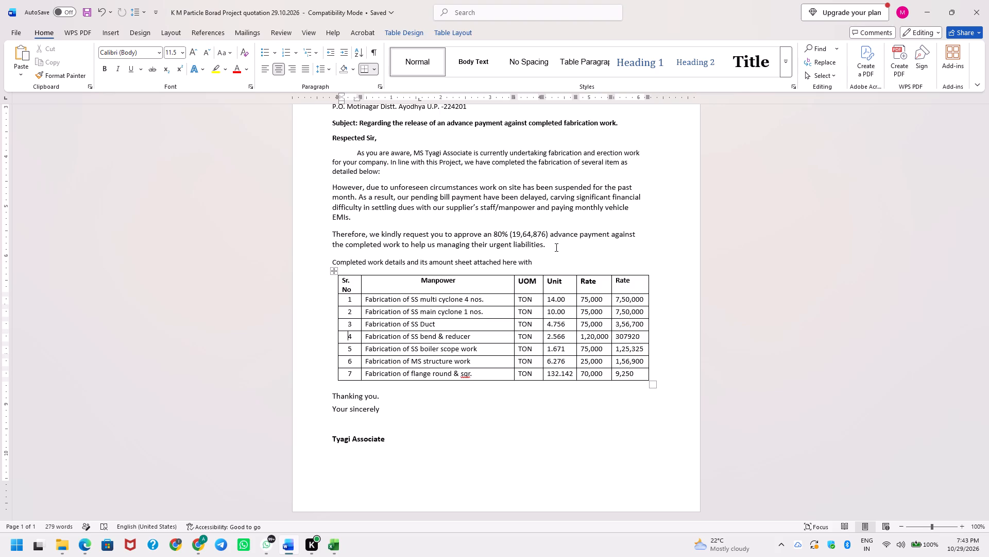
key(Down)
key(Down)
key(Down)
key(Down)
key(Tab)
key(shift+Tab)
key(Up)
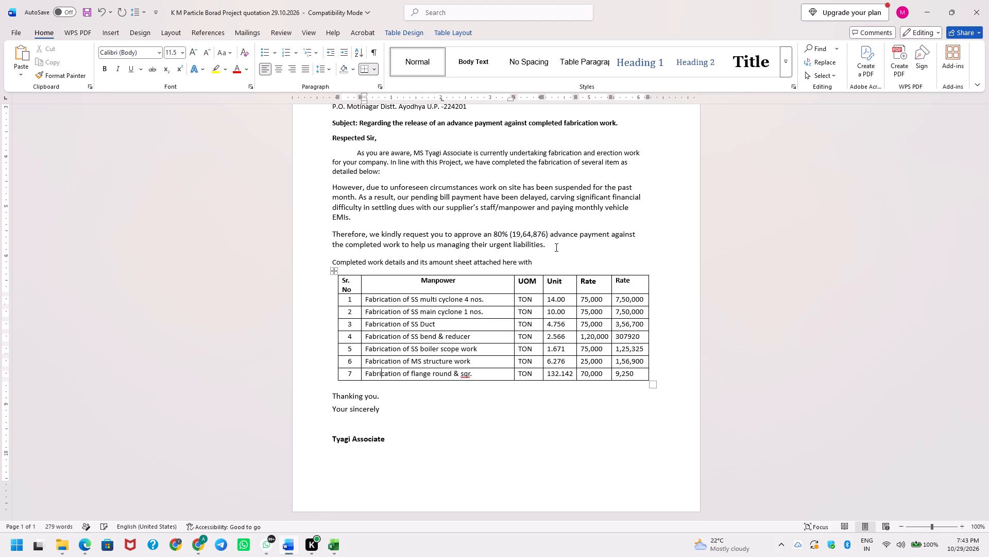
key(Left)
key(Left)
key(Tab)
key(Tab)
key(Tab)
key(Tab)
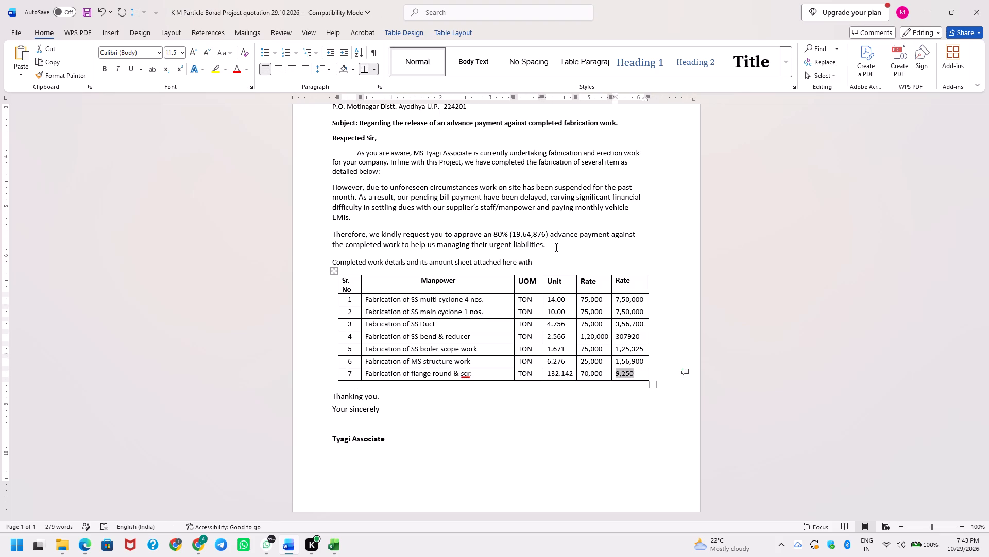
key(Tab)
Merge the first four cells of the empty bottom row, from the Sr. No column through the Unit column.
key(shift+Right)
key(shift+Right)
key(shift+Right)
key(shift+Right)
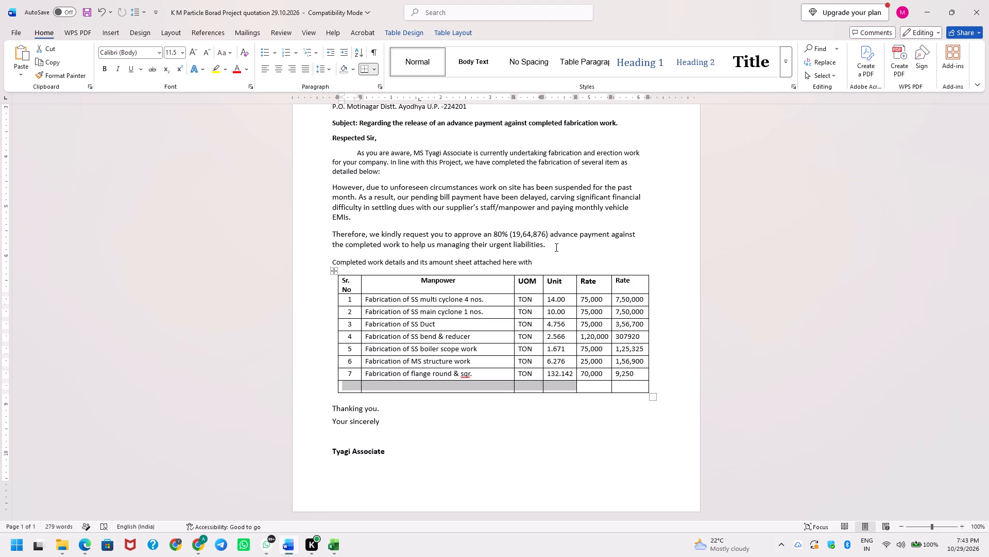
key(shift+Right)
key(shift+Left)
text(hmc)
key(Escape)
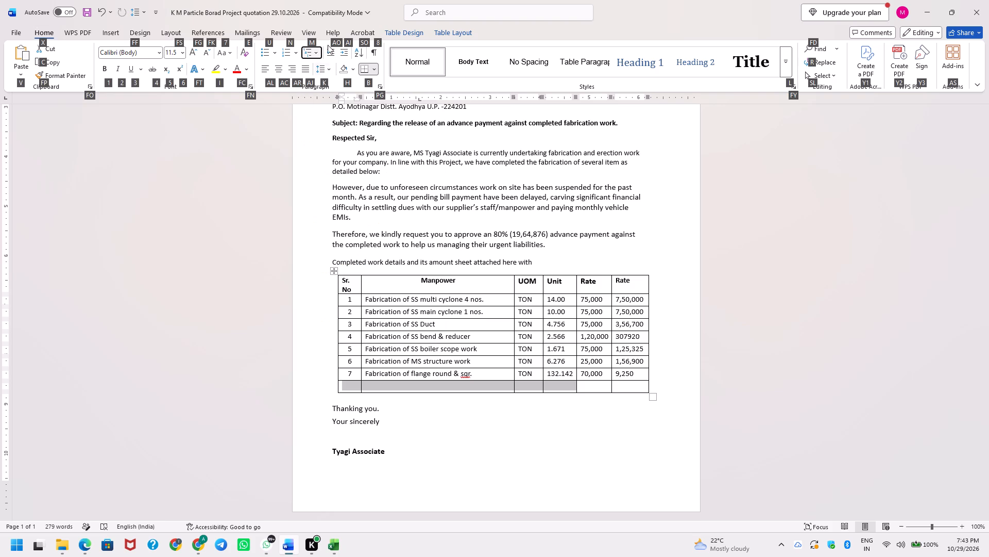
click(461, 36)
click(344, 66)
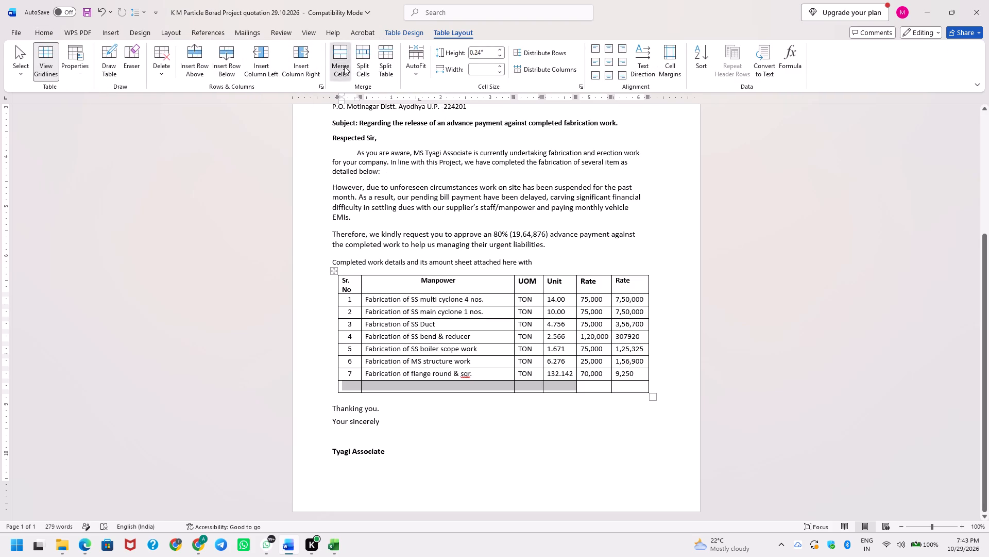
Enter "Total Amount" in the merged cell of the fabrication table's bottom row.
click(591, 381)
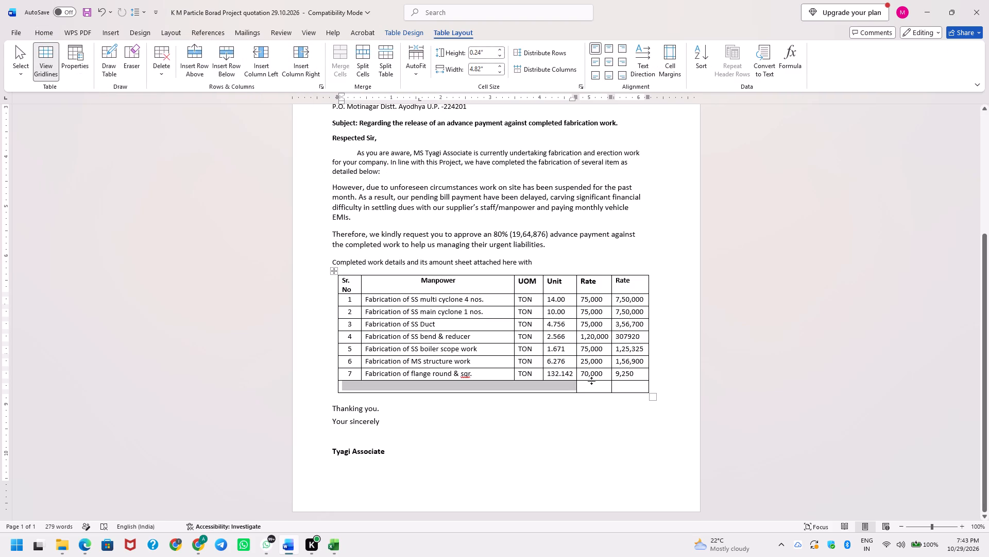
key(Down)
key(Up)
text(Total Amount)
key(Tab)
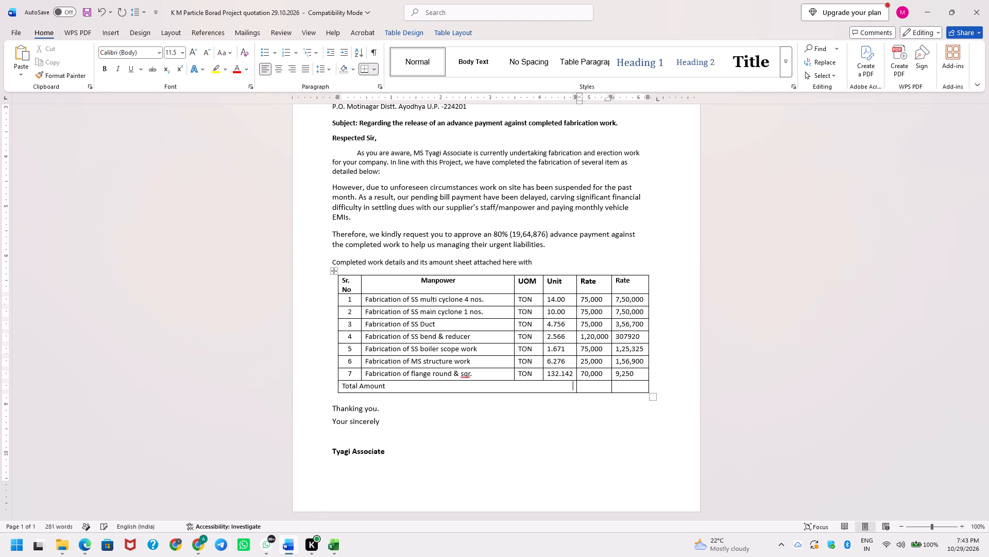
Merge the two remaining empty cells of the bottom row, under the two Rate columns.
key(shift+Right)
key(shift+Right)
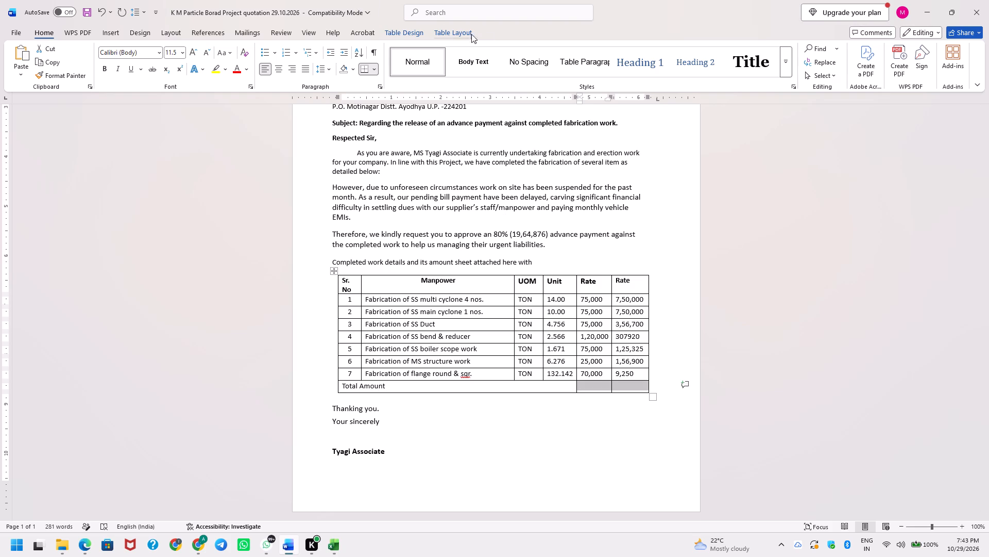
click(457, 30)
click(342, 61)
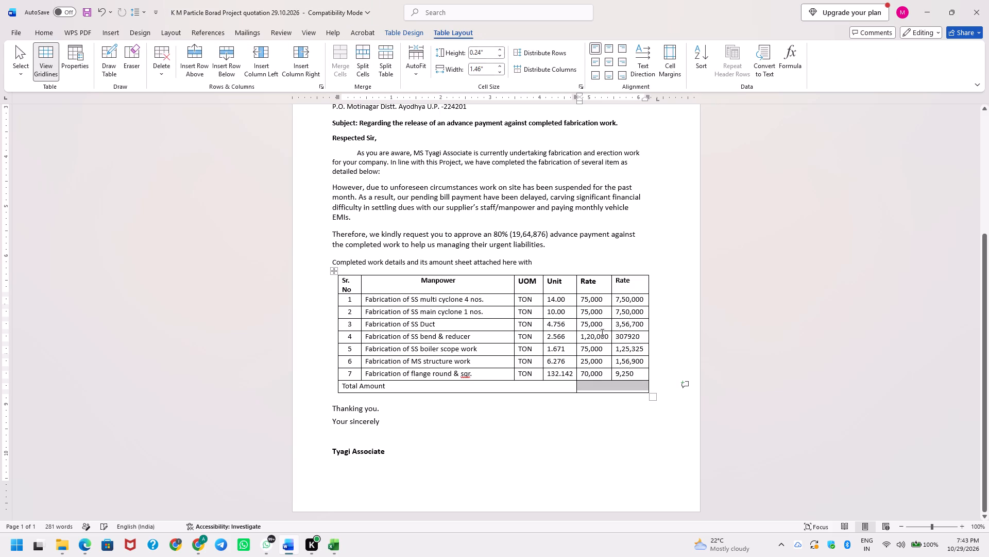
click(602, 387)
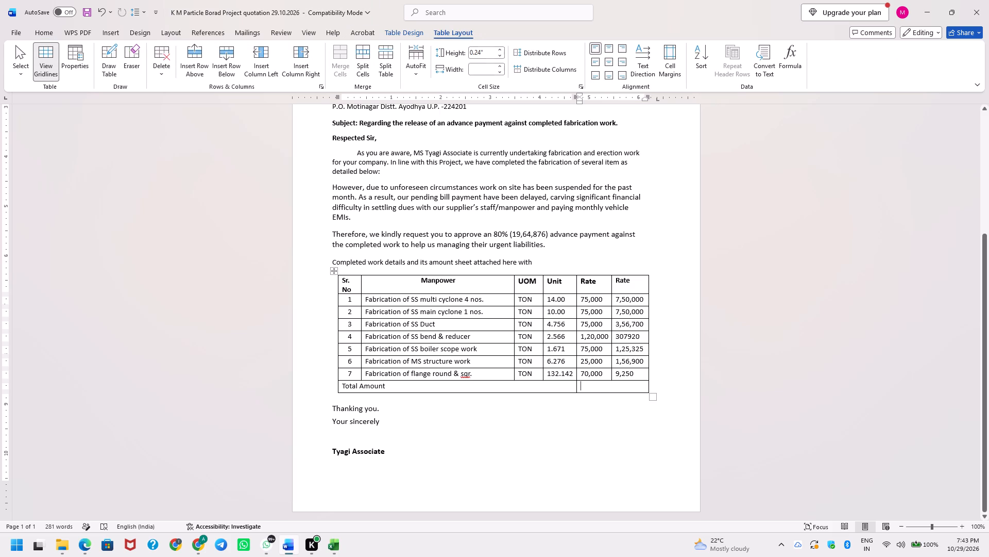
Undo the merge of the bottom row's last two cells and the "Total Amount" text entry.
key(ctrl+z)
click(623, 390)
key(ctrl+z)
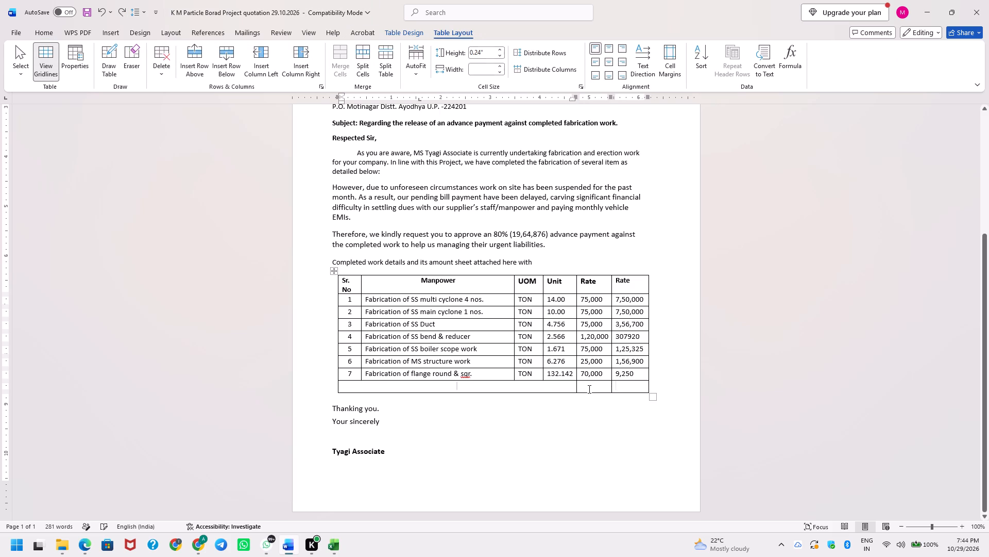
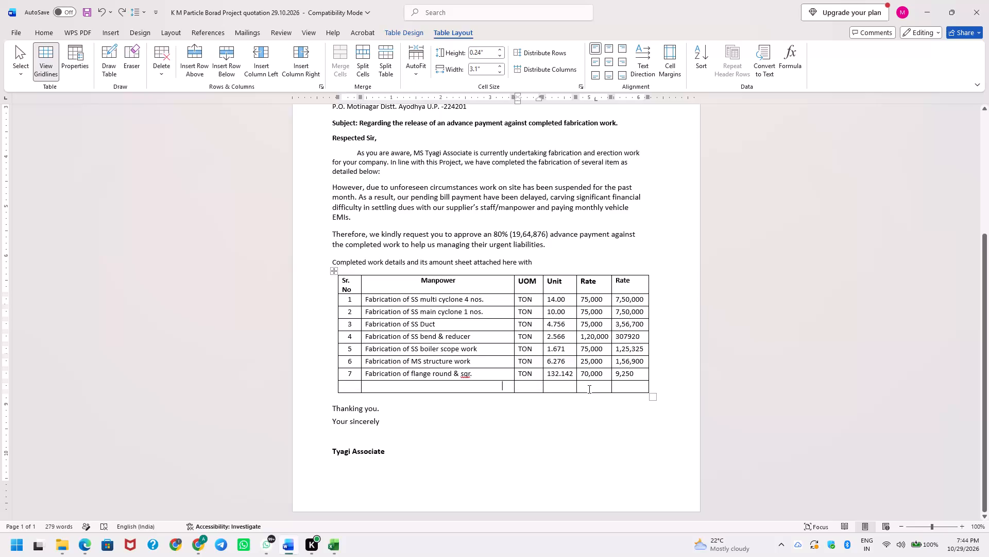
Merge the two empty bottom-row cells under the Unit column and the first Rate column.
key(Right)
key(Right)
key(Left)
key(Left)
key(Right)
key(shift+Right)
key(shift+Right)
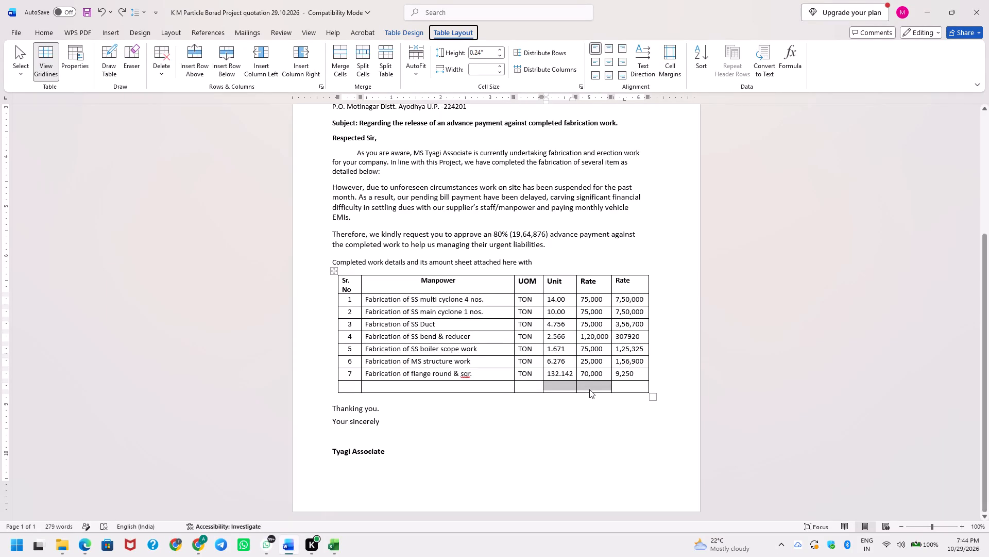
key(h)
key(Escape)
key(Escape)
key(Escape)
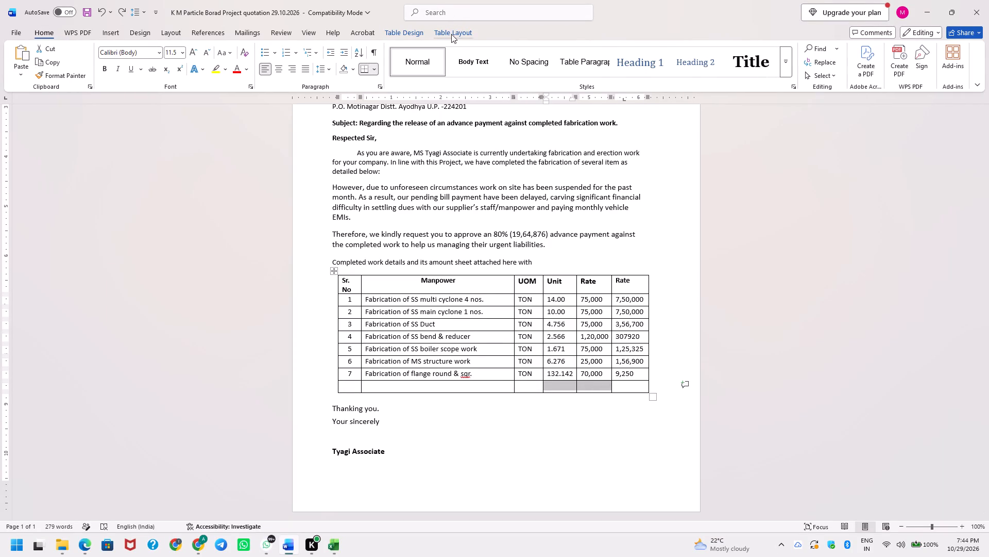
click(451, 34)
click(340, 59)
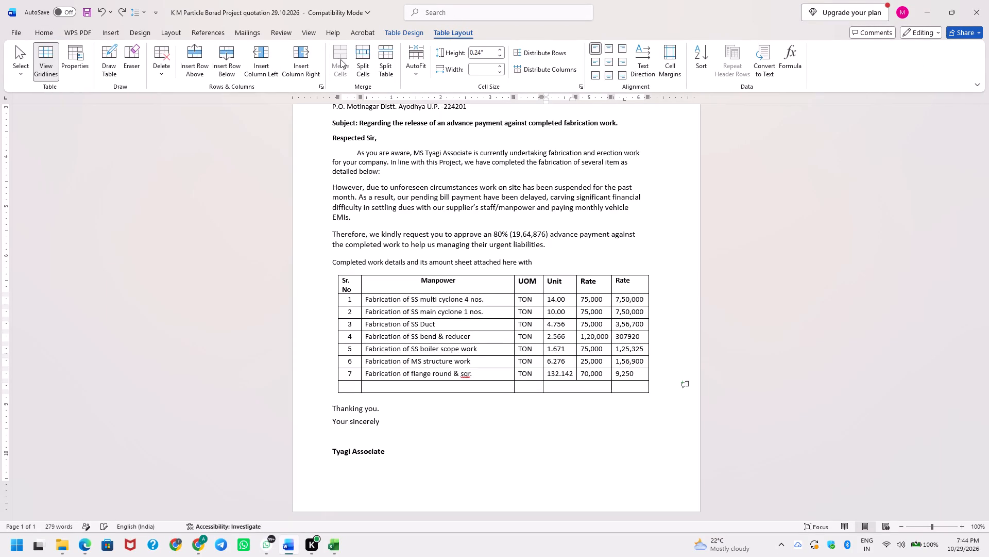
Enter "Total Amount" in the merged cell of the fabrication table's bottom row.
key(Left)
key(Right)
key(Left)
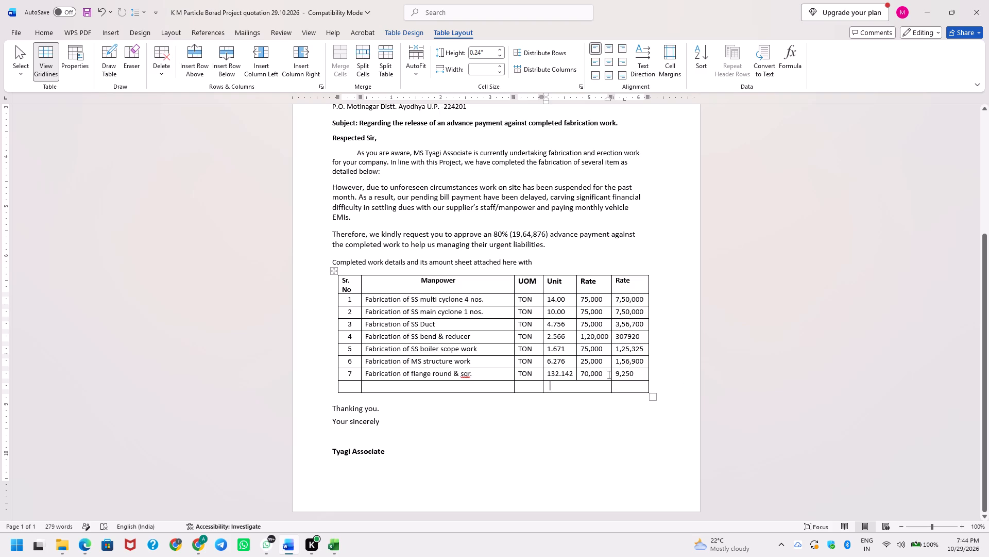
key(shift+y)
key(shift+BackSpace)
text(Totak)
key(space)
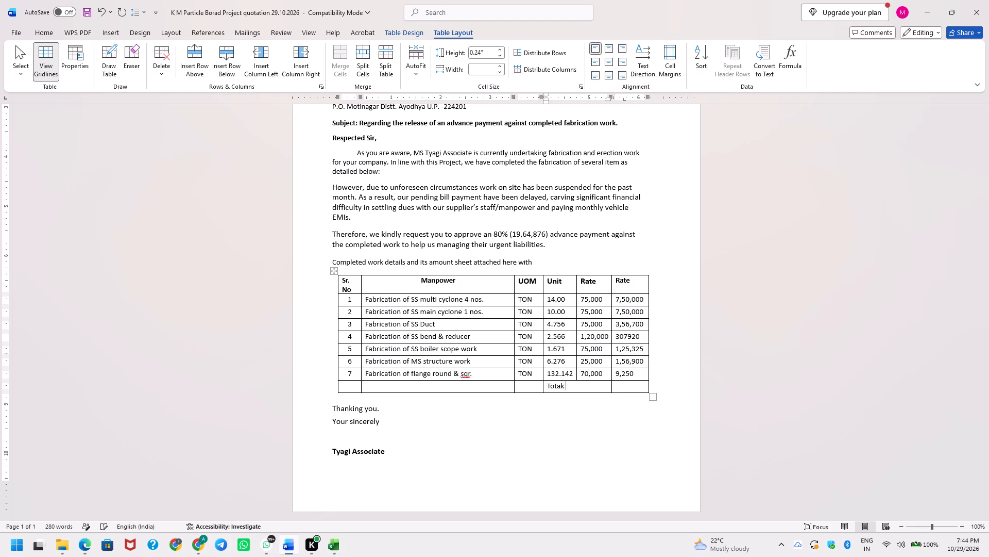
key(BackSpace)
key(BackSpace)
text(l Amount)
Merge the bottom row's cells from the Sr. No column through the "Total Amount" cell into one.
key(Left)
key(Left)
key(Left)
key(Left)
key(ctrl+Left)
key(Left)
key(Left)
key(Left)
key(Left)
key(Left)
key(shift+Left)
key(shift+Left)
key(shift+Left)
key(shift+Left)
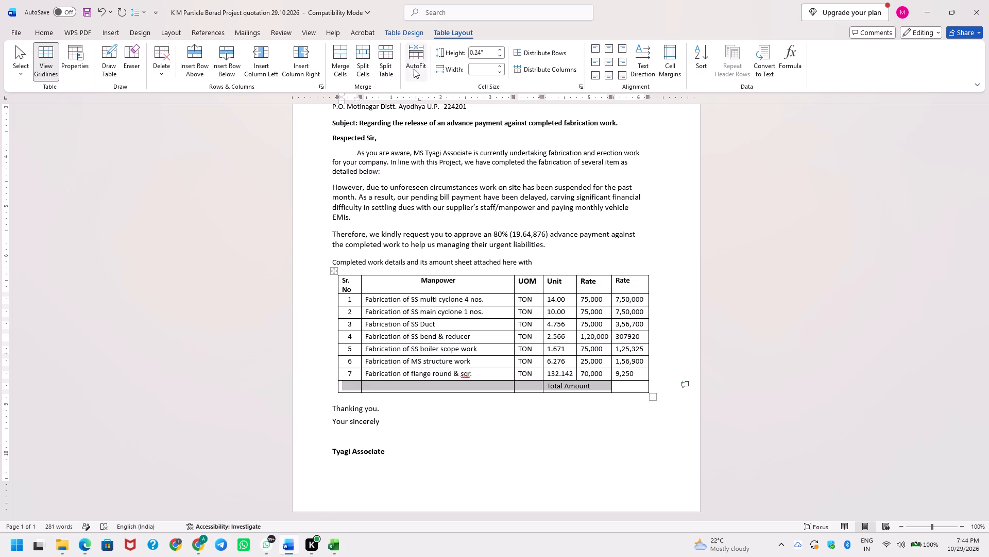
click(336, 62)
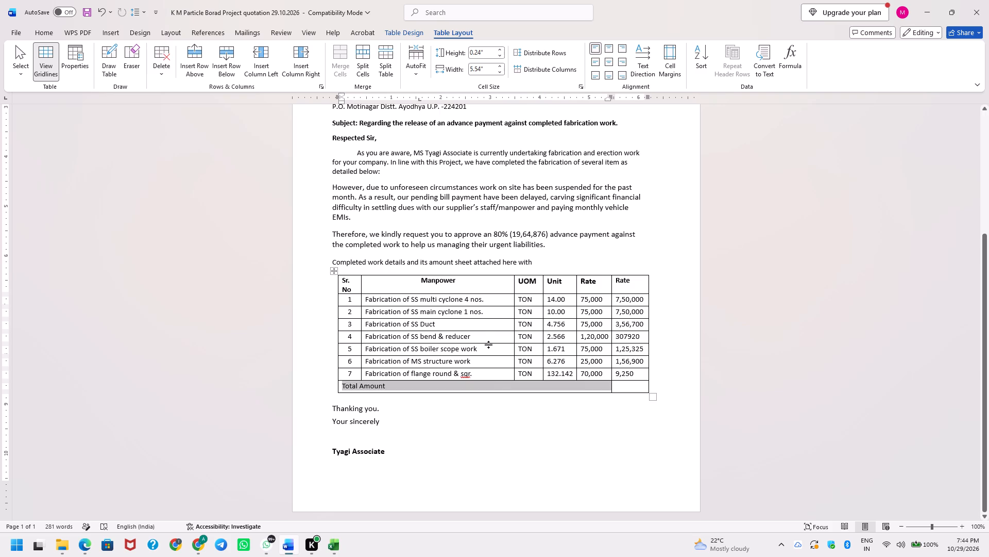
Right-align the "Total Amount" text in its merged cell.
click(503, 384)
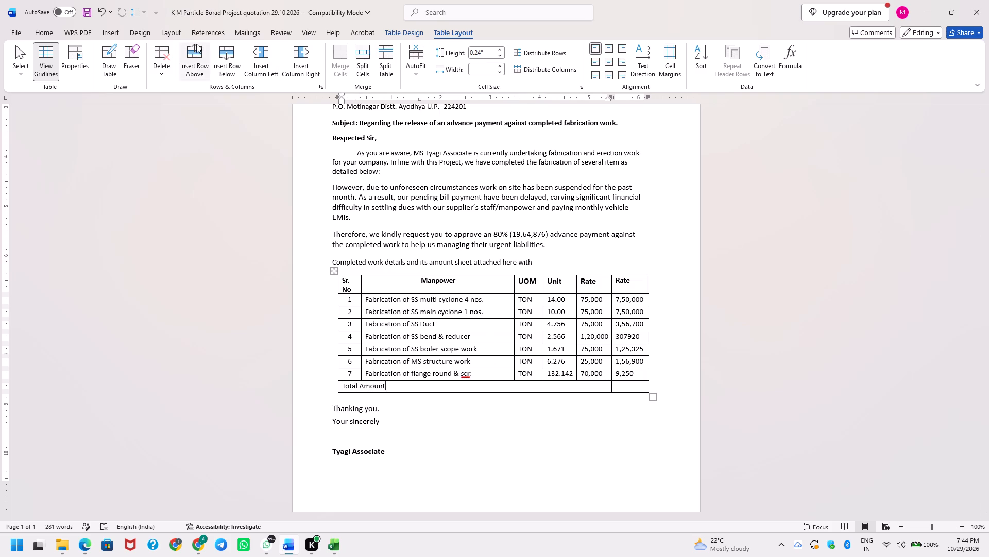
click(38, 32)
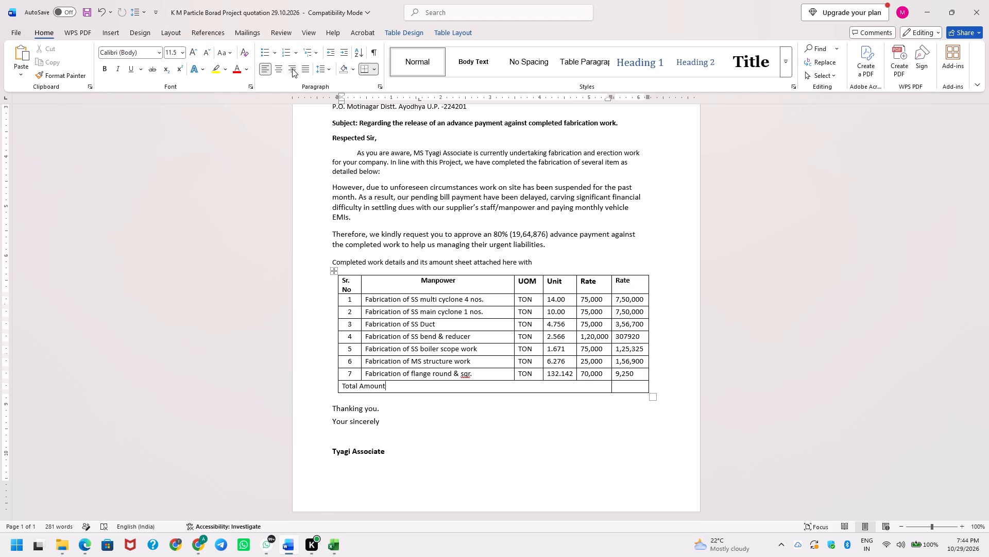
click(292, 69)
Place the cursor in the empty last cell of the Total Amount row.
click(627, 391)
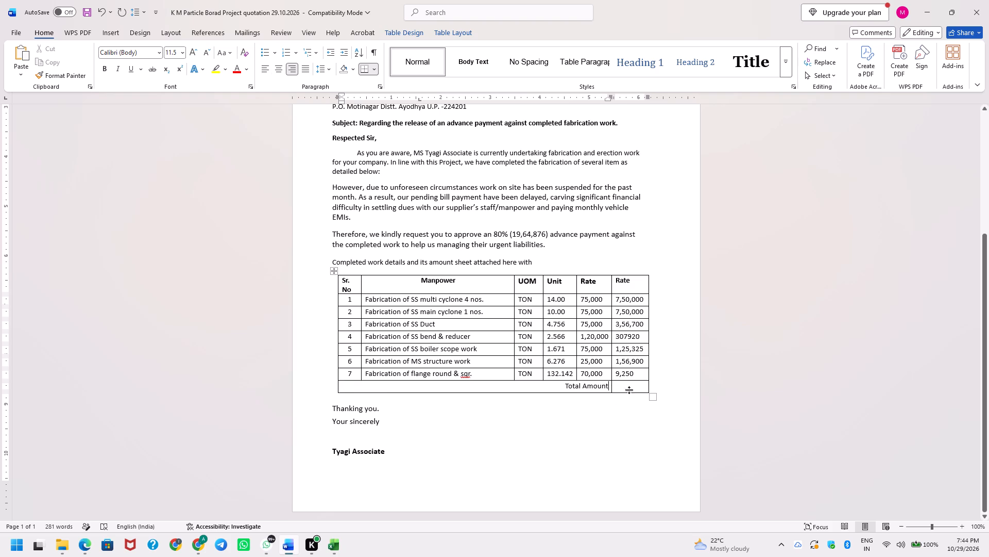
click(634, 386)
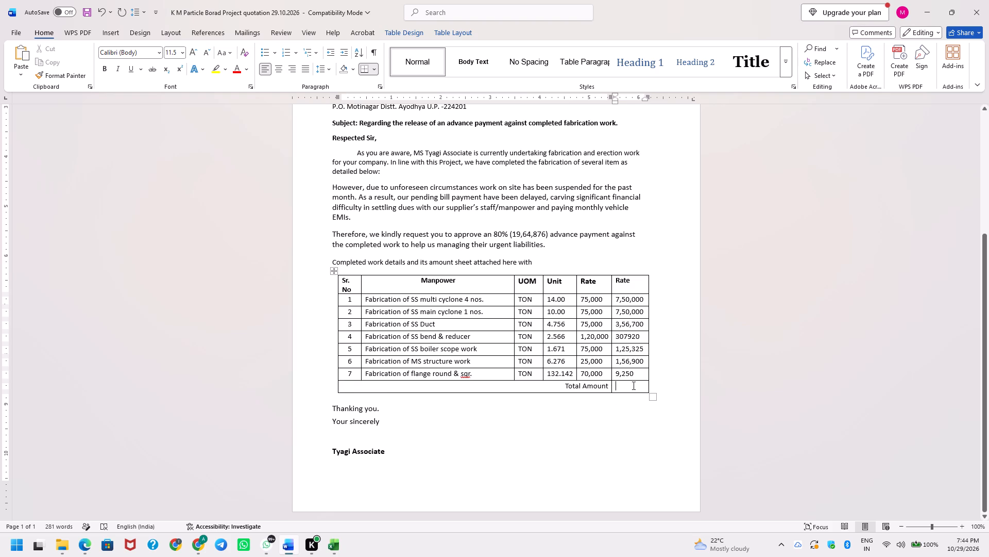
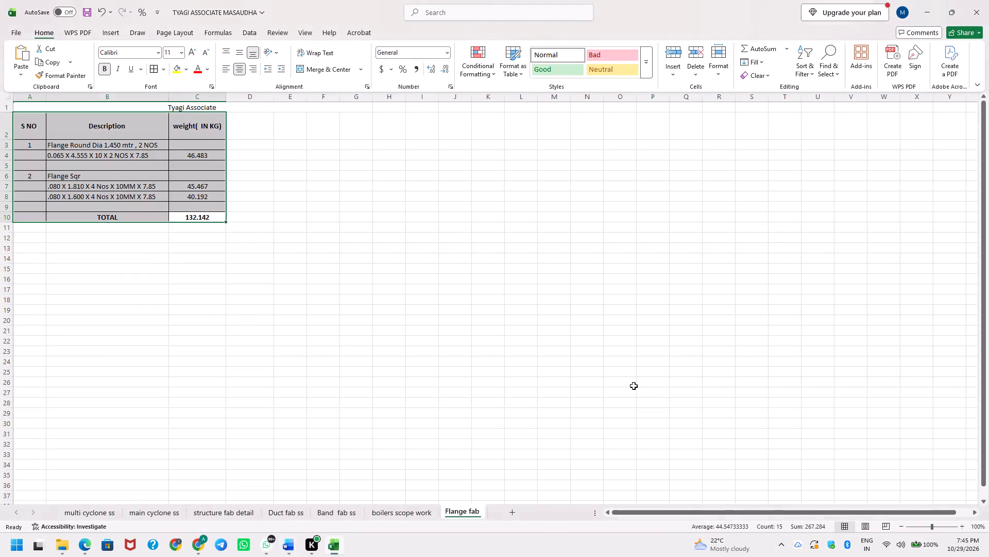
Copy the seven line amounts from the letter's table into empty cells in column G of Excel's Flange fab sheet, starting at row 11.
key(Down)
key(Down)
key(Right)
key(Up)
key(alt+Tab)
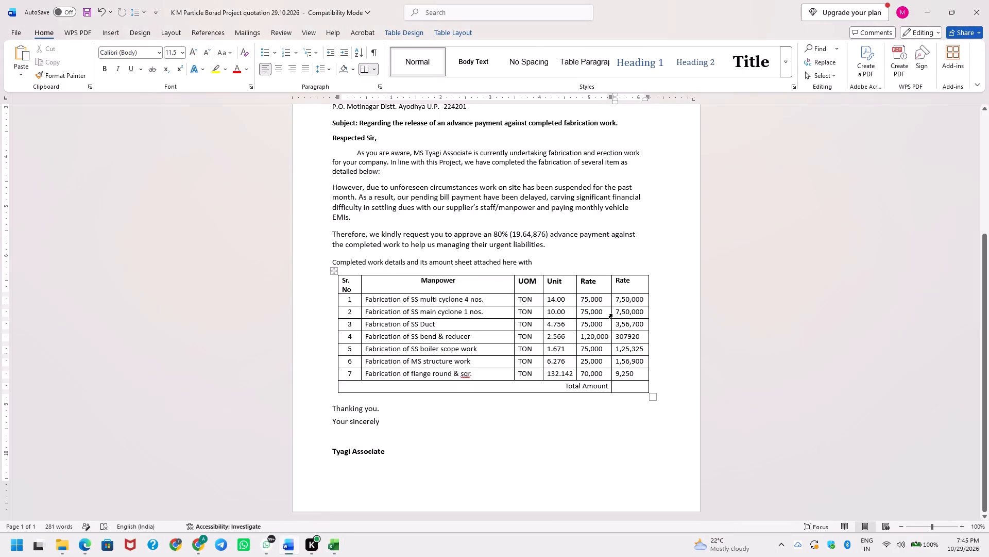
click(617, 303)
key(shift+Down)
key(shift+Down)
key(shift+Down)
key(shift+Down)
key(shift+Down)
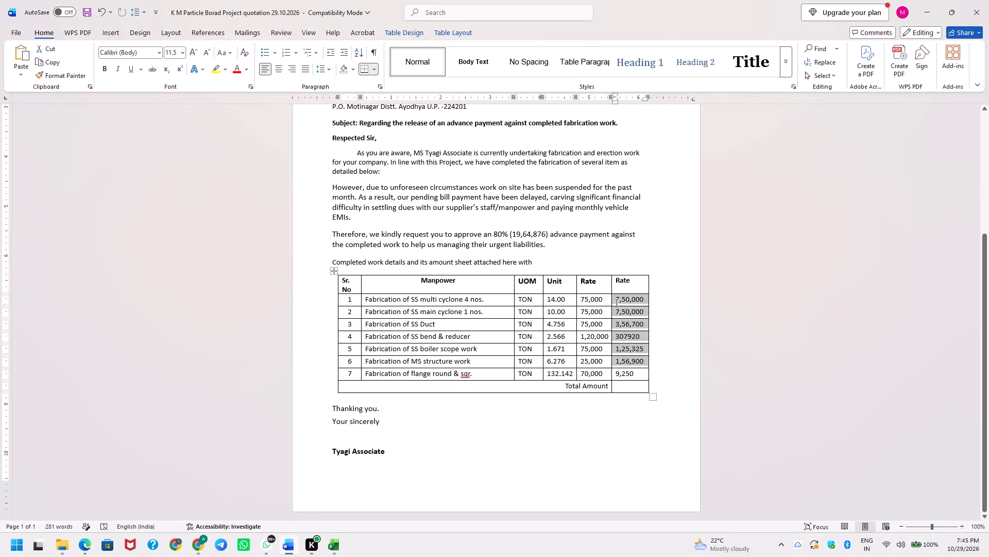
key(shift+Down)
key(ctrl+c)
key(ctrl+c)
key(ctrl+c)
key(alt+Tab)
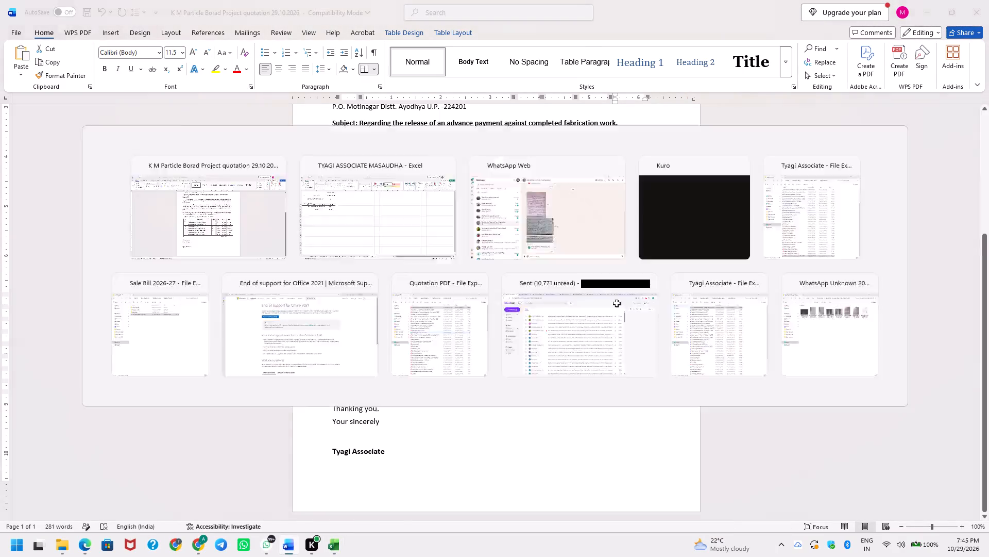
key(Right)
key(Right)
key(Right)
key(ctrl+v)
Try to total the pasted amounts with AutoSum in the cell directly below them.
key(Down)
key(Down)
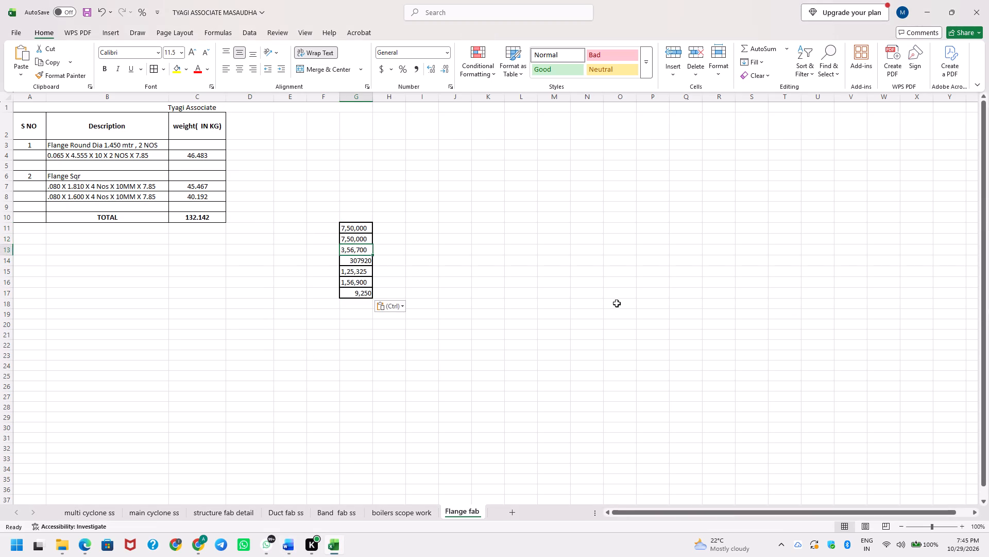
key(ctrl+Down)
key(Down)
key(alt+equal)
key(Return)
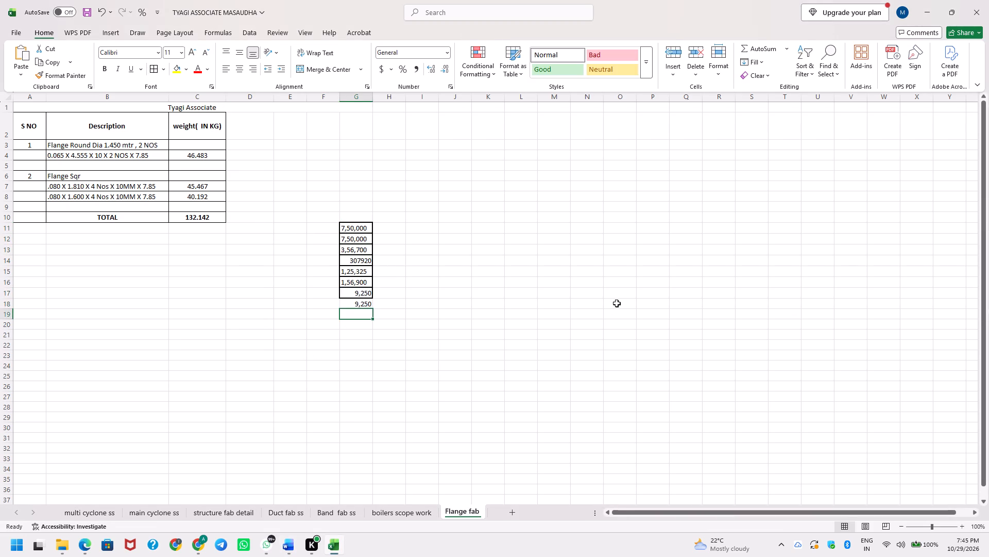
Replace the total below the pasted amounts with a SUM formula covering the whole pasted range.
key(Up)
key(plus)
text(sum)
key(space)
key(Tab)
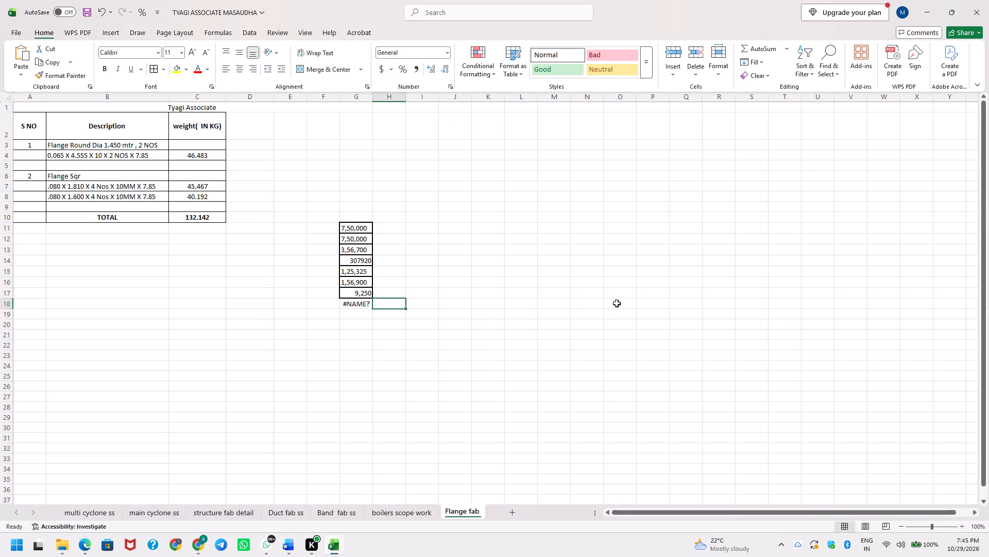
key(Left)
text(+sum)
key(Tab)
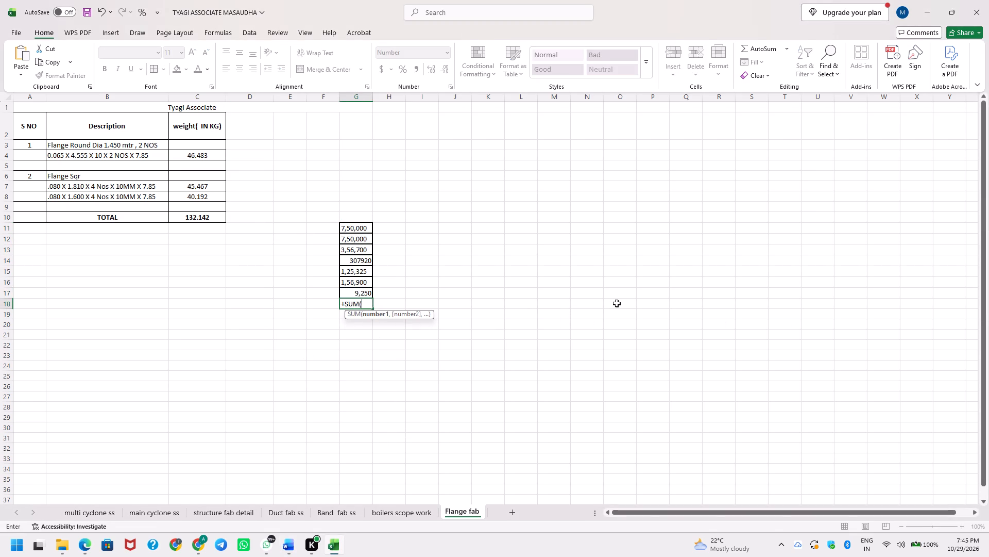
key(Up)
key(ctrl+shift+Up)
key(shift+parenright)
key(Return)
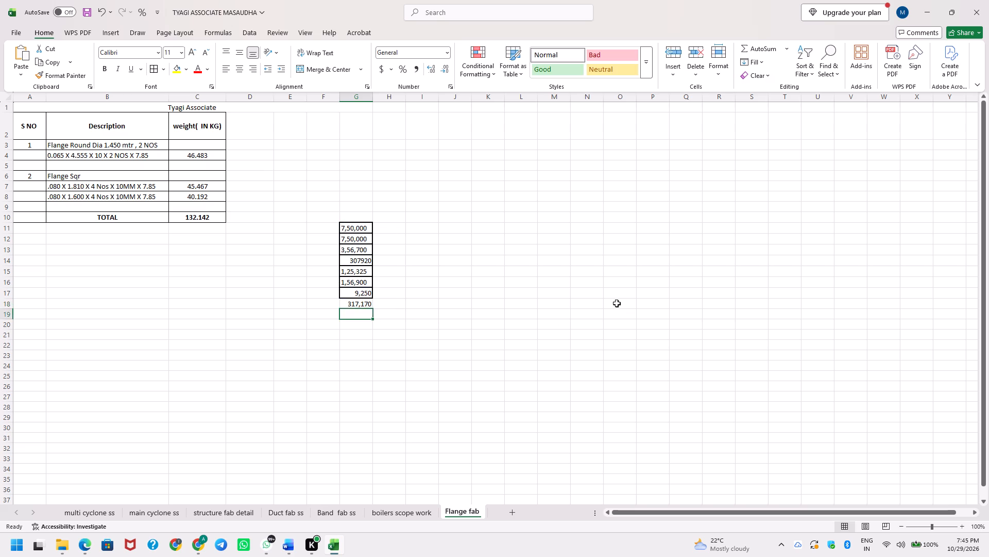
Enter 750000 as a plain number in column H beside each of the first two pasted amounts.
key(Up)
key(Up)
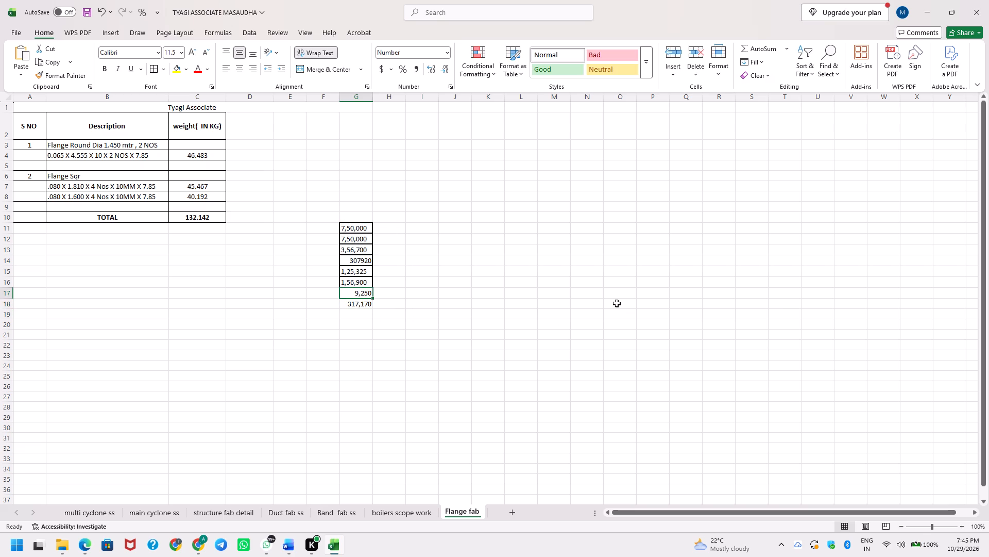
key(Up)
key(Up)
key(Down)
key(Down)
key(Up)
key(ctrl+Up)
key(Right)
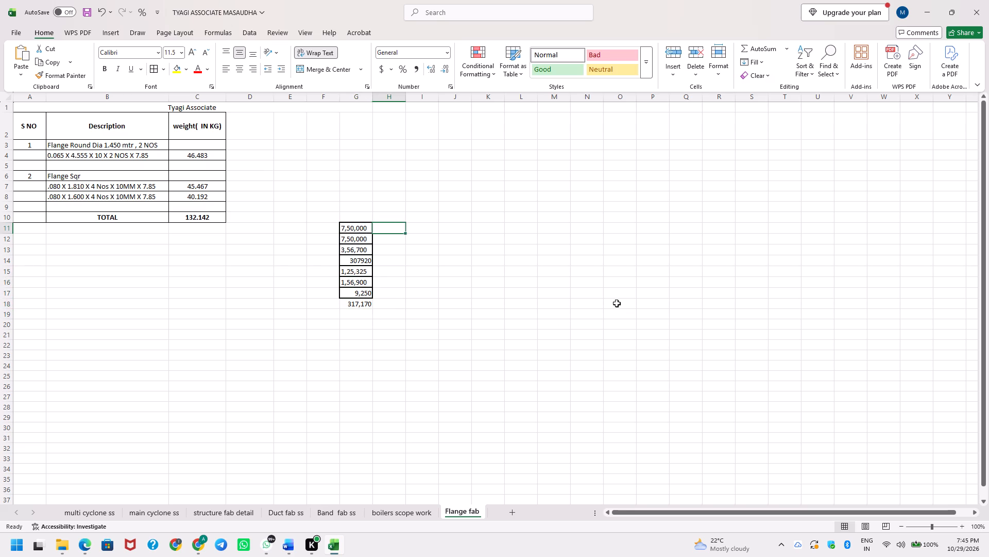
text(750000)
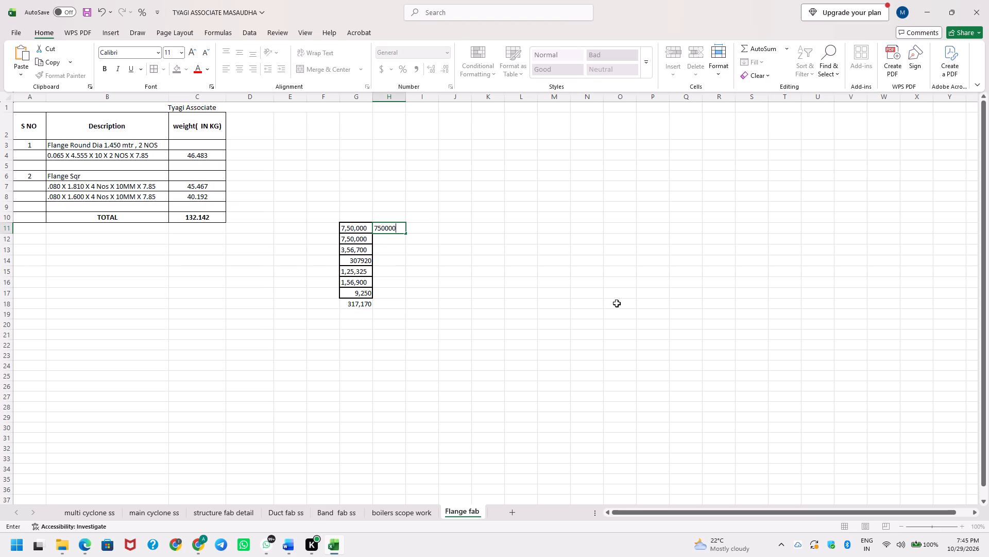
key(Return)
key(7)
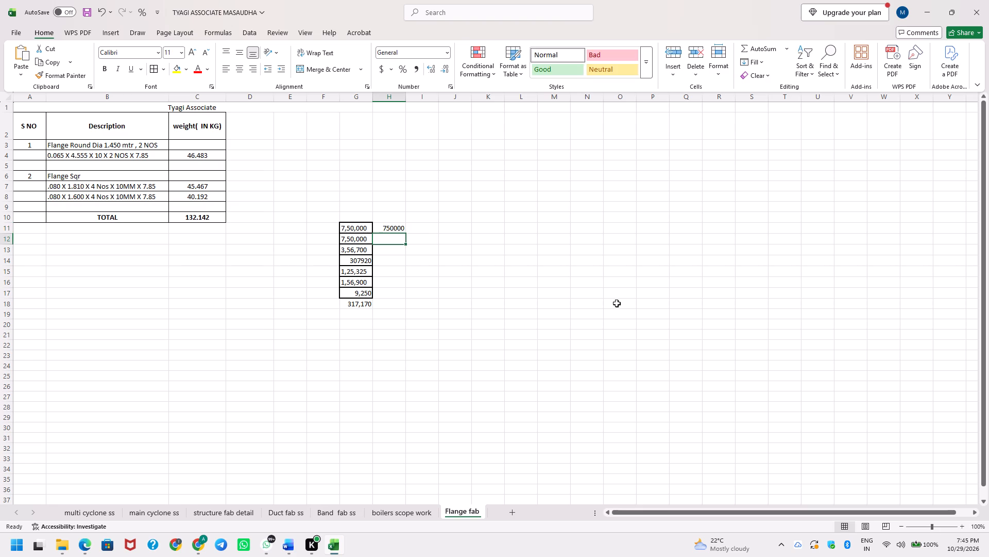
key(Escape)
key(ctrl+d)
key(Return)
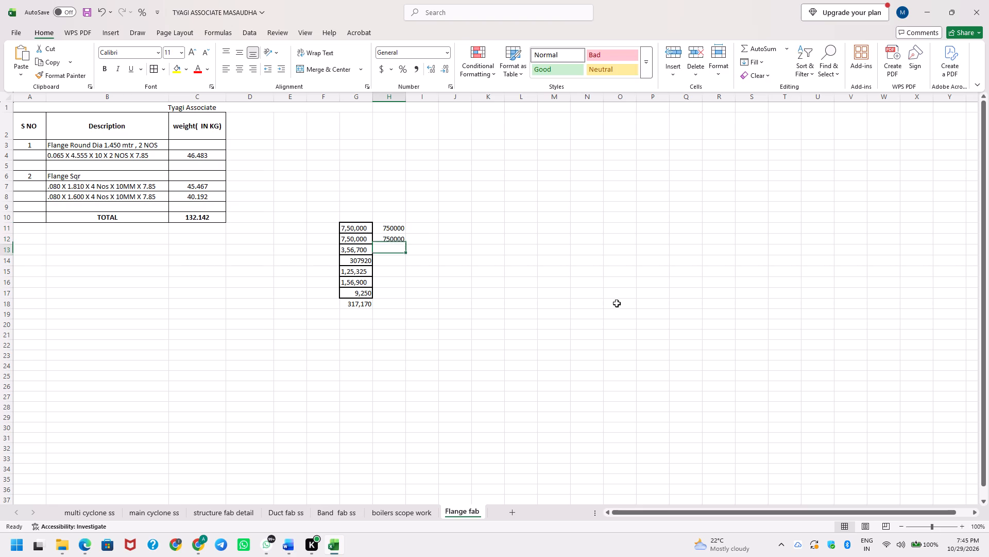
Enter 356700, 307920, 125325, 156900 and 9250 in column H beside the remaining pasted amounts.
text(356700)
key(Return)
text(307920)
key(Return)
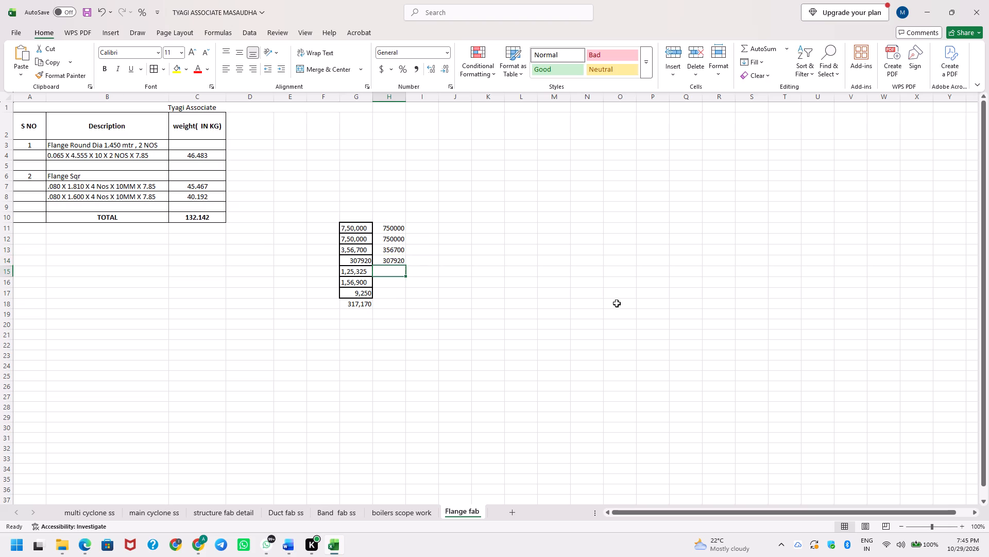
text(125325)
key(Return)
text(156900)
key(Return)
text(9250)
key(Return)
Total the re-entered column H amounts with AutoSum in the cell below them.
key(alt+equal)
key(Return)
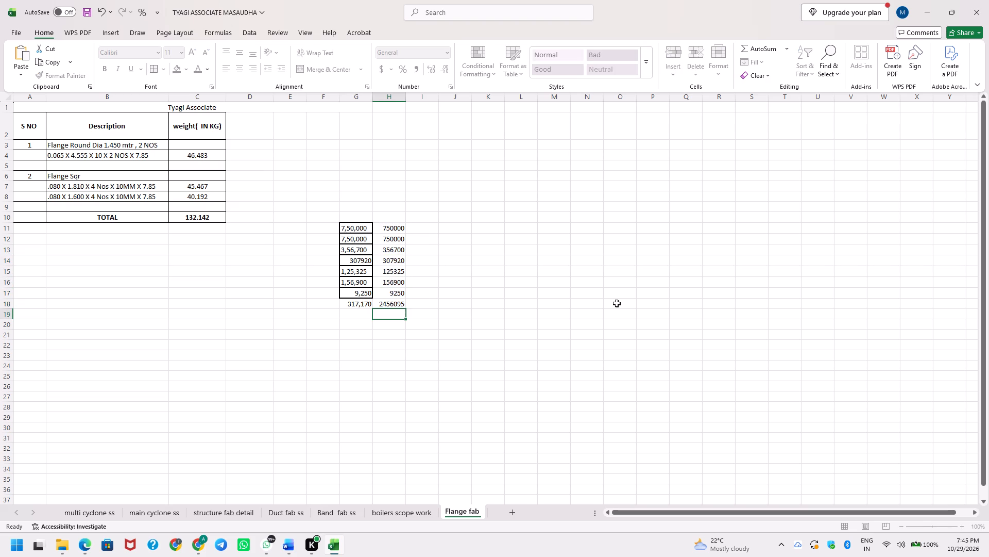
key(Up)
Switch to the Word letter and enter 24,56,095 in the empty last cell of the Total Amount row.
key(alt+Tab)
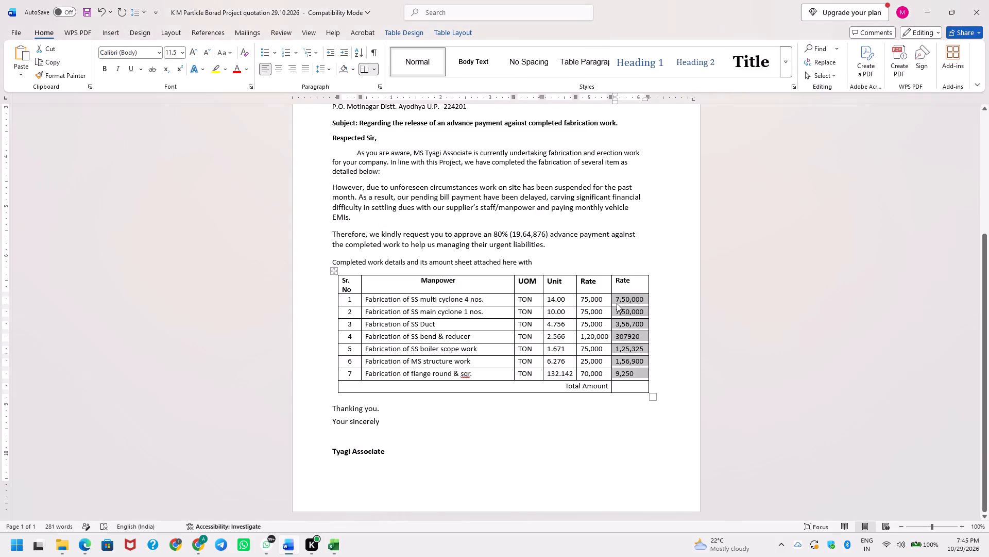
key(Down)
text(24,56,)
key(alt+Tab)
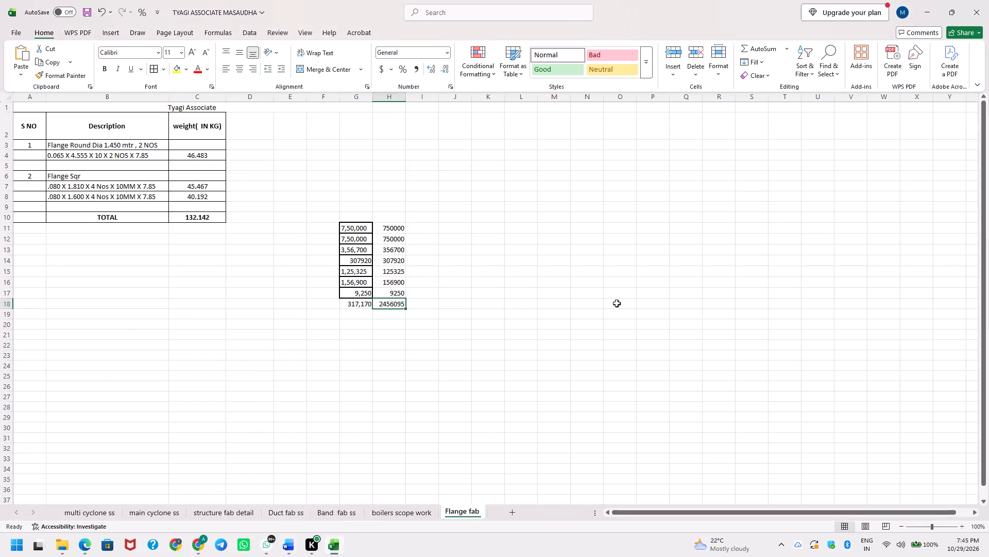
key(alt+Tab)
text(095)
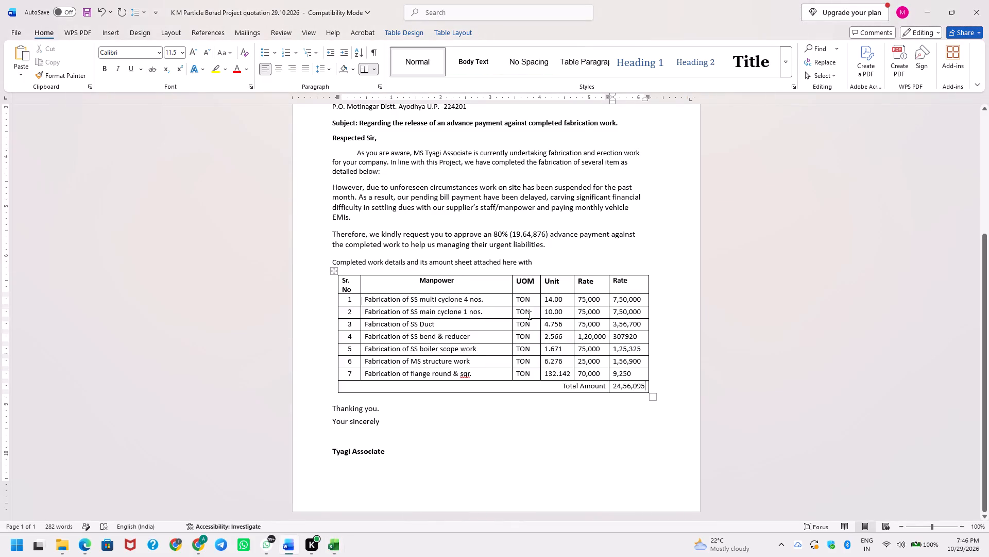
Centre the figures in the table's last three columns for rows 1 to 7 and save the letter.
click(547, 301)
key(Left)
key(shift+Down)
key(shift+Down)
key(shift+Down)
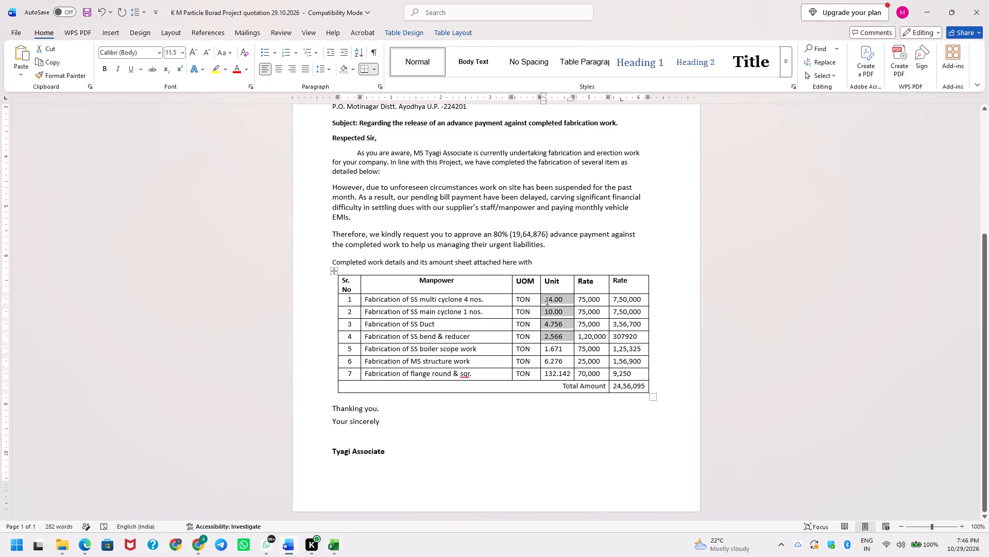
key(shift+Down)
key(shift+Right)
key(shift+Down)
key(shift+Down)
key(shift+Right)
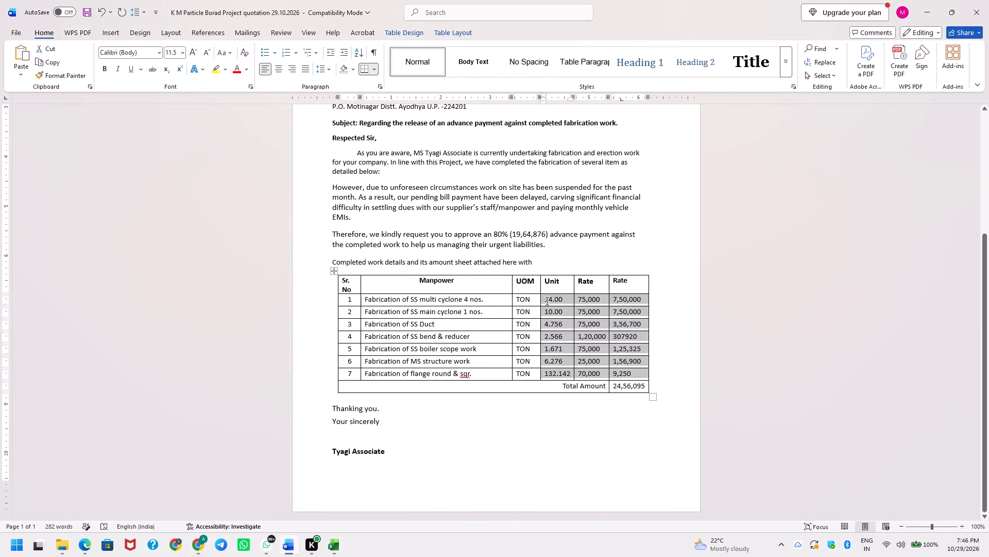
click(280, 70)
click(612, 354)
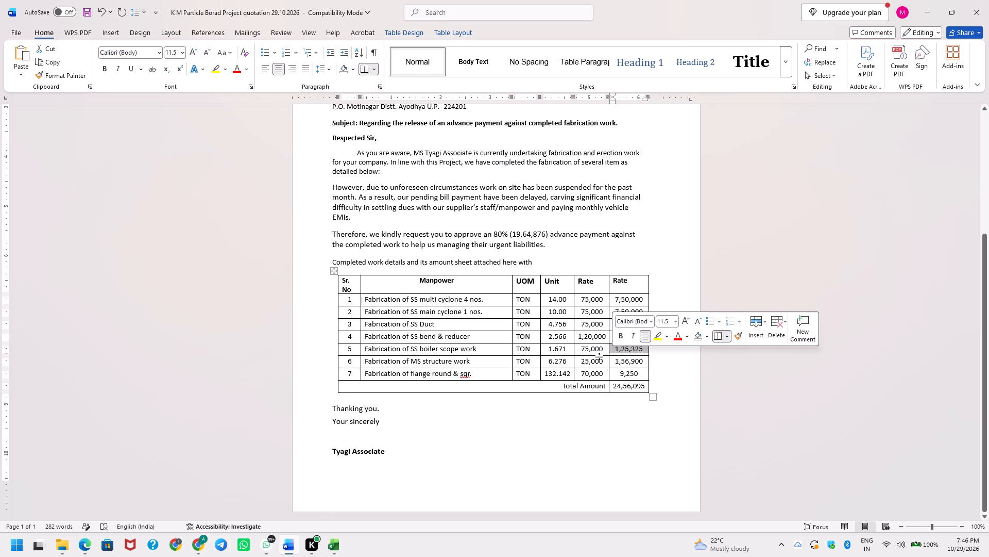
key(ctrl+s)
Make the "Total Amount" label and its 24,56,095 figure bold, and save the letter.
click(518, 387)
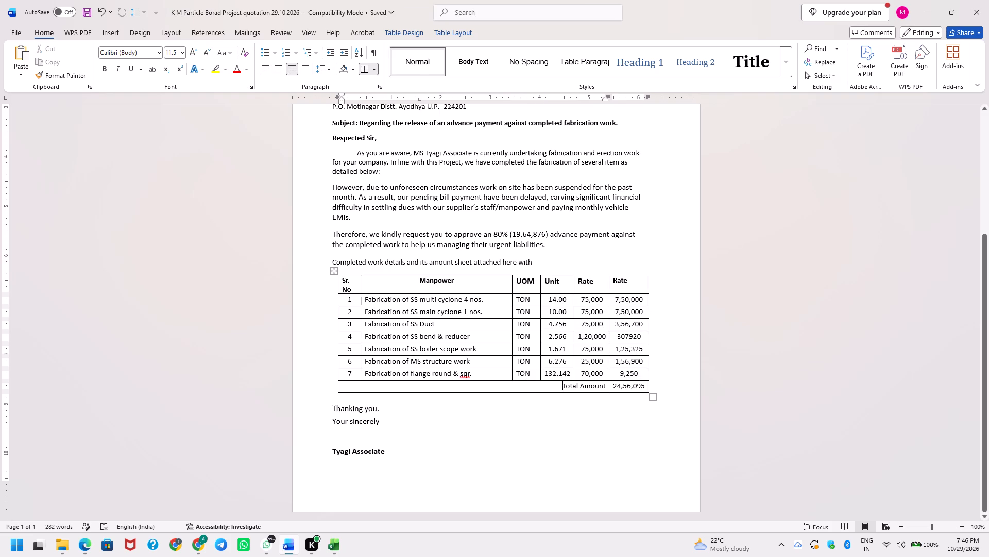
key(shift+Right)
key(ctrl+shift+Right)
key(ctrl+shift+Right)
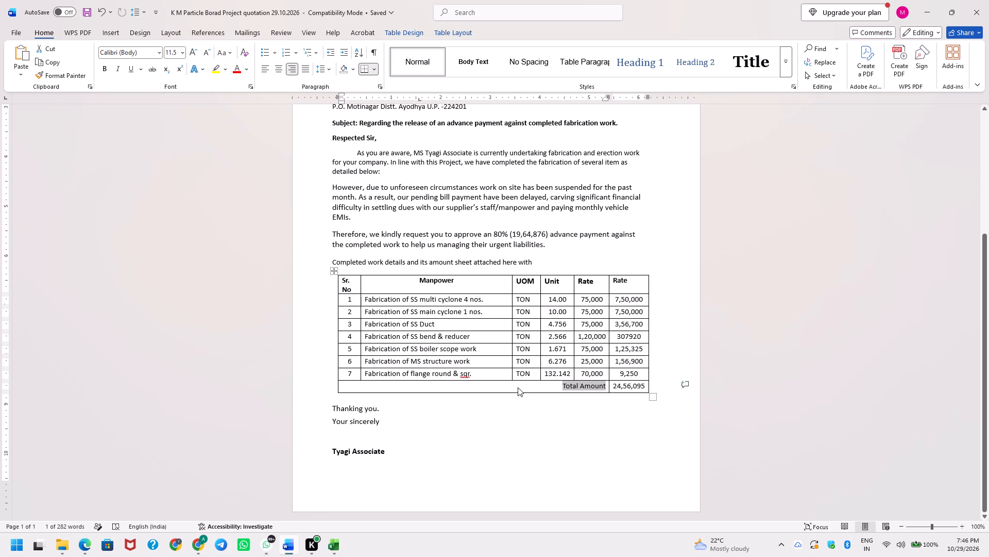
key(ctrl+shift+Right)
key(shift+Right)
key(ctrl+b)
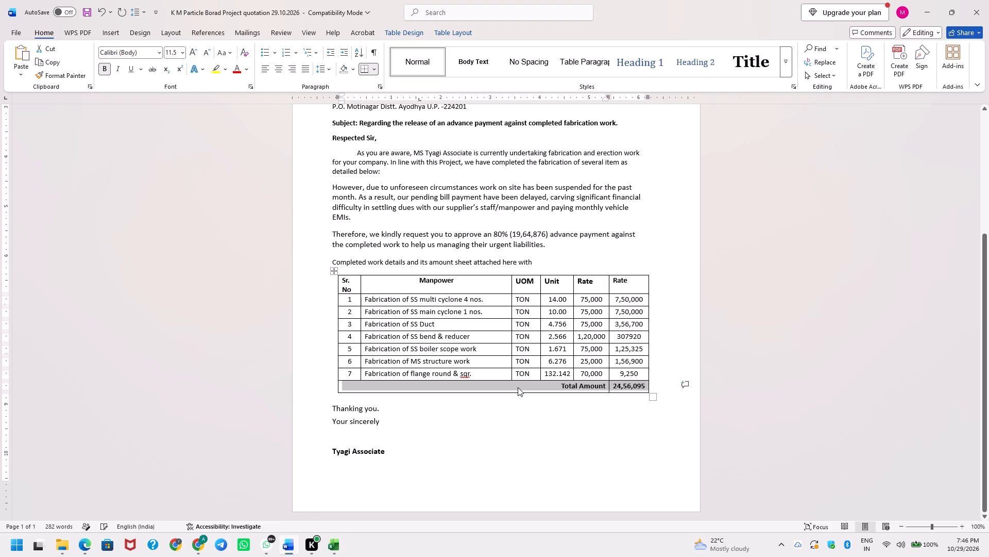
key(Down)
key(Up)
key(ctrl+s)
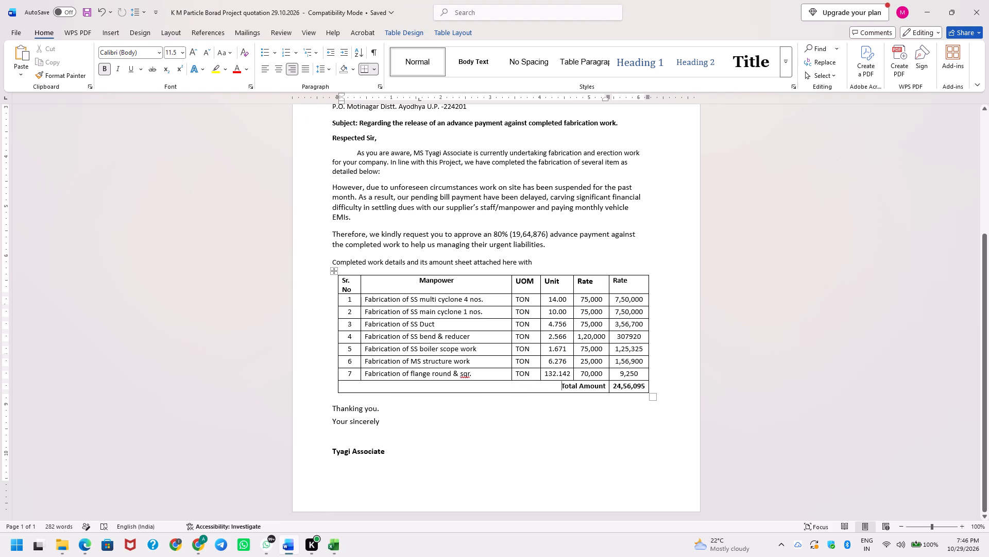
Widen the Sr. No column slightly at its outer border so the heading fits on one line.
click(360, 289)
click(355, 289)
key(Up)
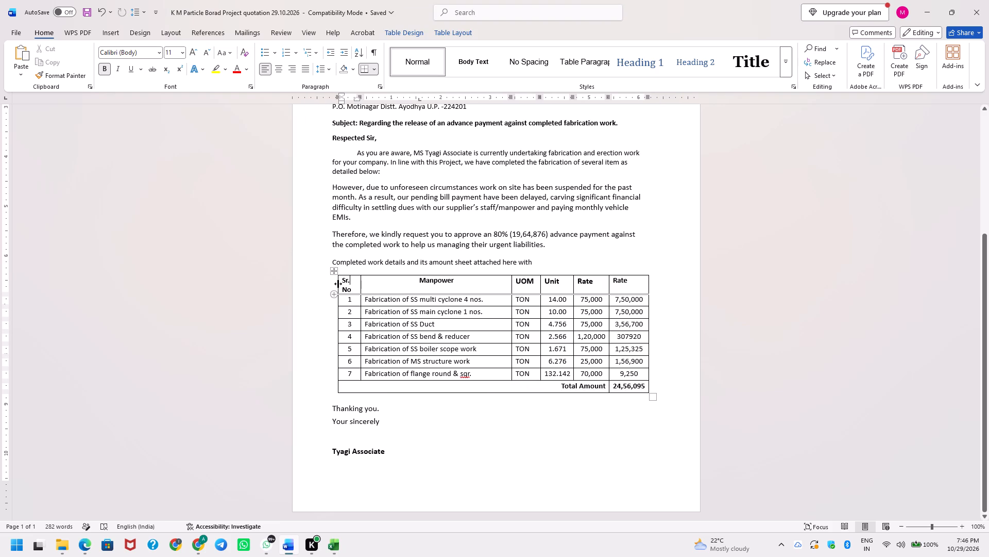
click(338, 284)
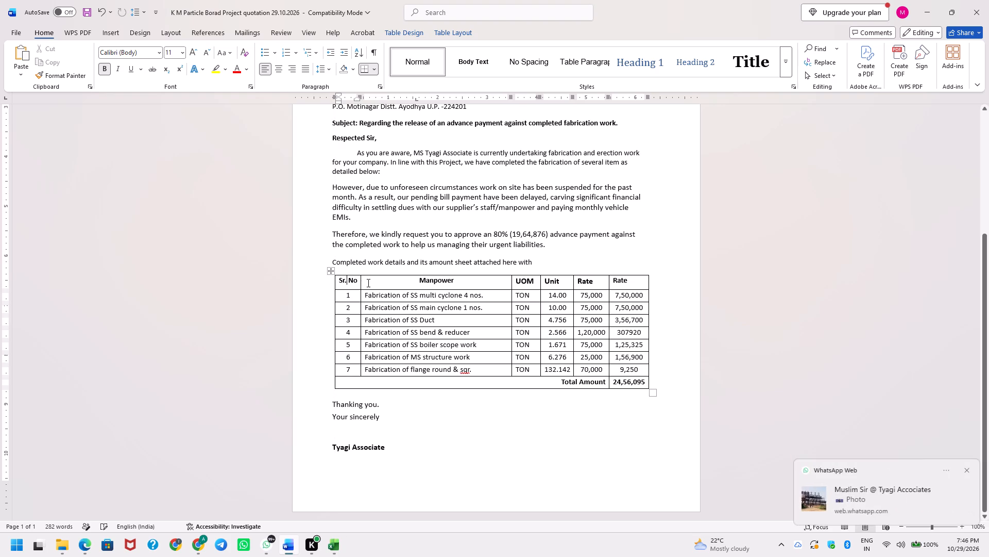
Replace the table's "Manpower" column heading with "Decription".
click(369, 283)
key(ctrl+shift+Right)
text(Decr)
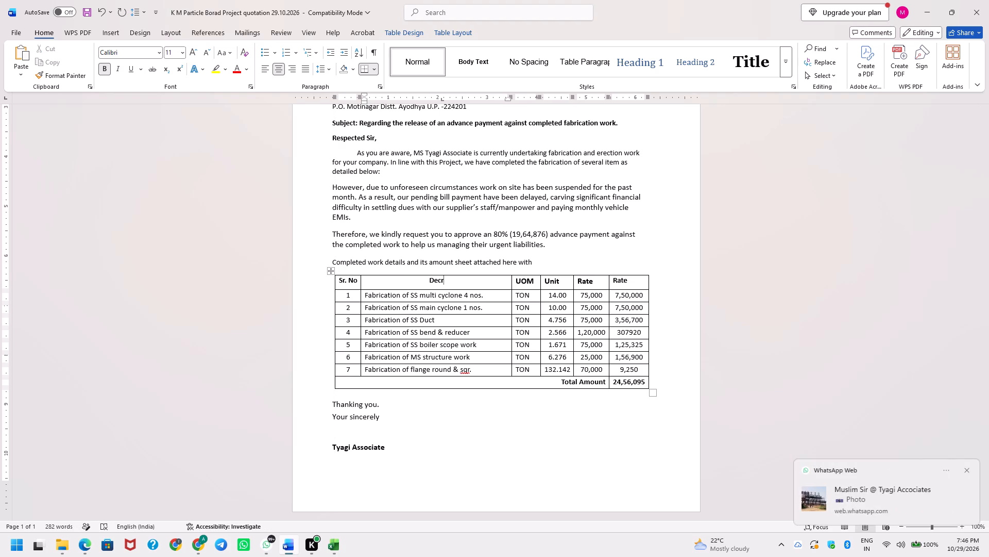
key(i)
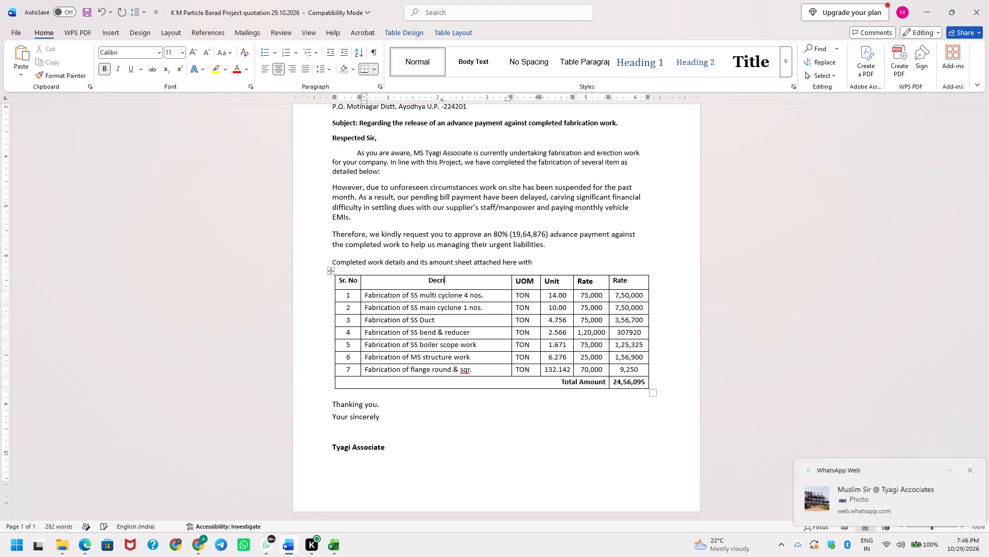
text(ption)
key(Down)
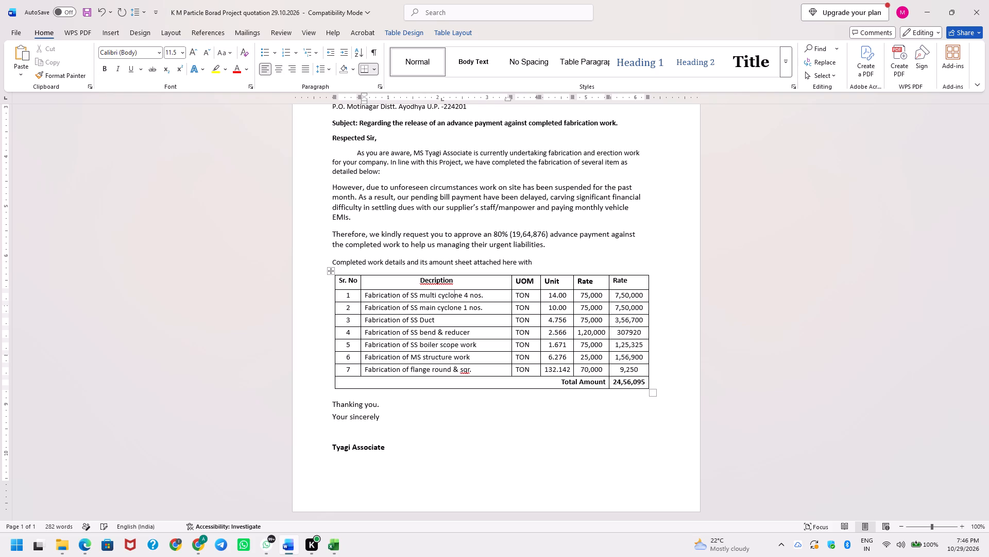
Replace the misspelled "Decription" heading with the spelling suggestion "Decryption".
key(Up)
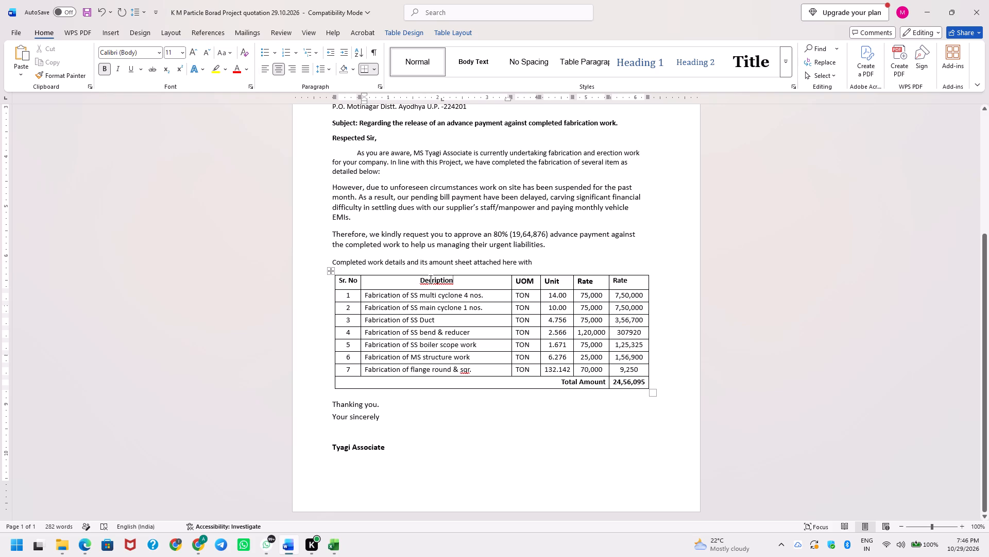
click(431, 280)
right_click(431, 280)
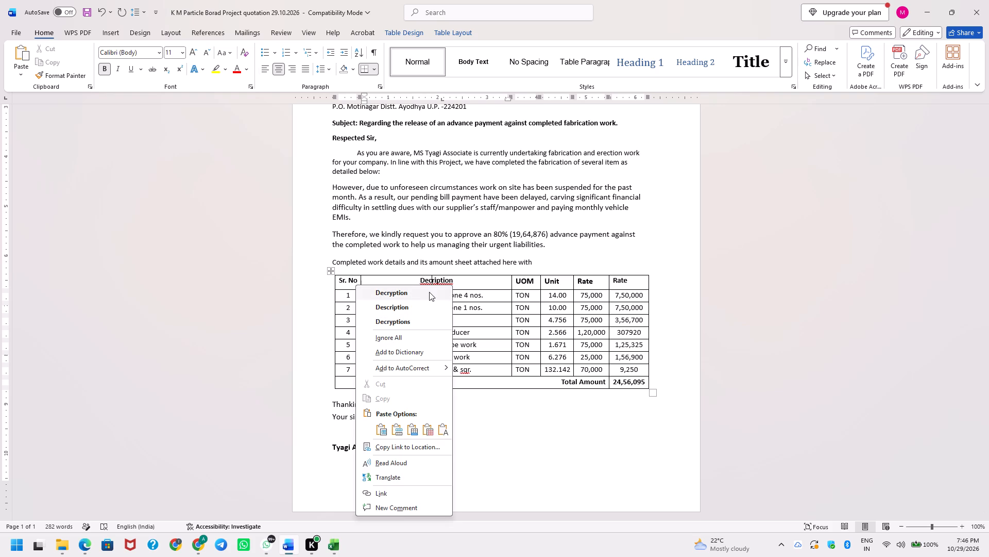
click(427, 295)
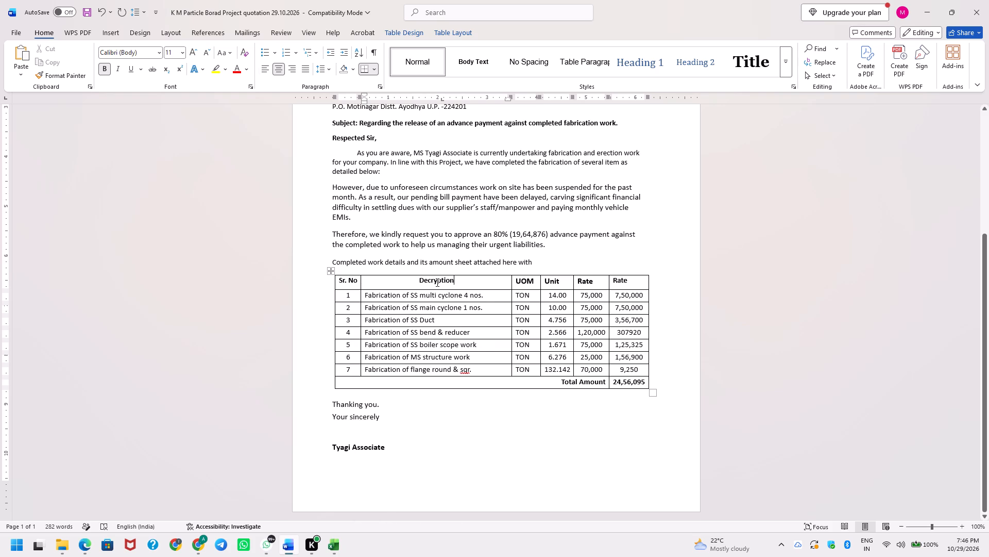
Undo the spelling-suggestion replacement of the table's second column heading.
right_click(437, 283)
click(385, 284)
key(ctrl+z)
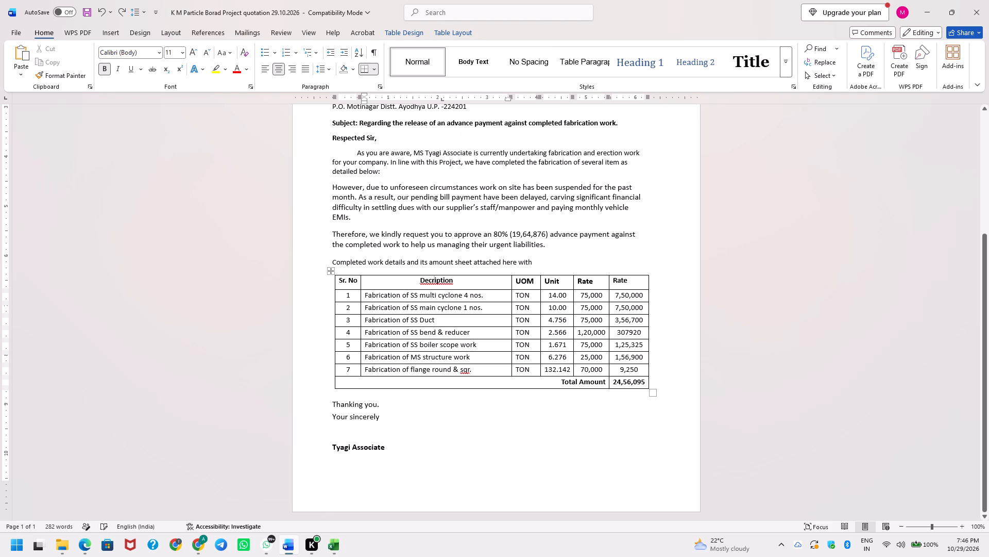
Replace the misspelled "Decription" column heading with "Description".
right_click(442, 281)
click(478, 287)
key(Right)
key(Right)
key(Right)
key(Right)
key(Left)
key(ctrl+shift+Left)
text(Description)
Centre the UOM, Unit and both Rate columns from the headings through row 7, and save the letter.
key(Tab)
key(Left)
key(Right)
key(Tab)
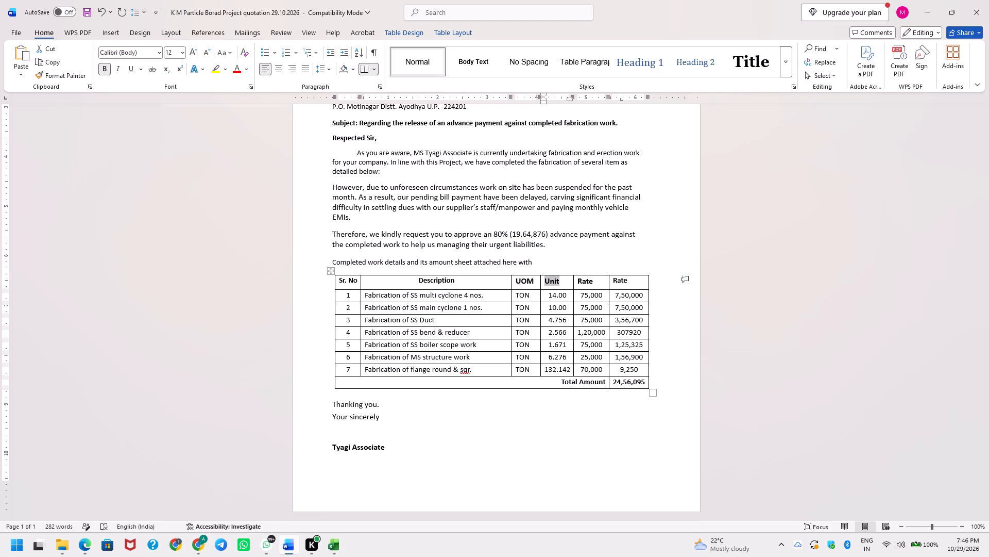
key(Left)
key(Left)
key(Down)
key(Down)
key(Left)
key(Up)
key(Left)
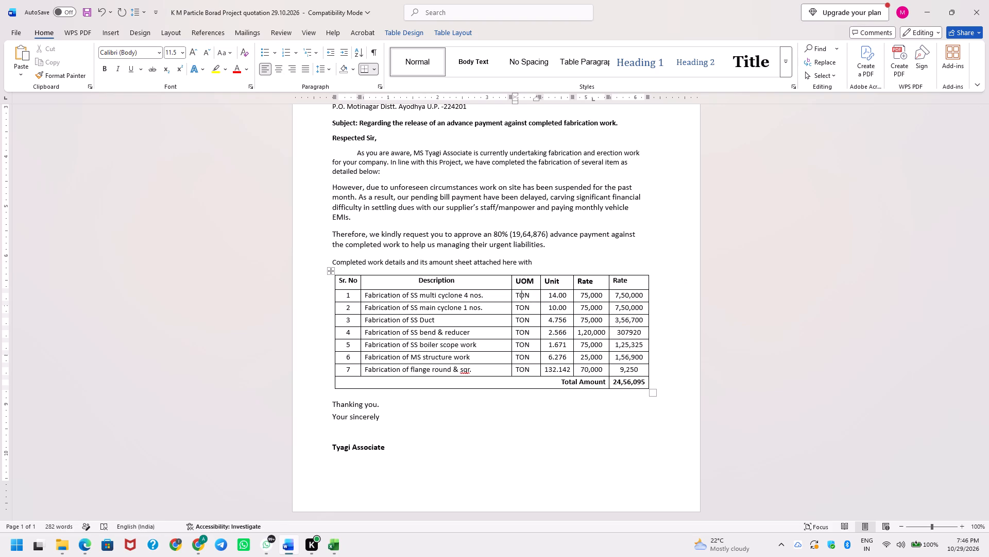
key(Up)
key(Left)
key(ctrl+Left)
key(ctrl+Right)
key(ctrl+Right)
key(Left)
key(Left)
key(ctrl+shift+Down)
key(ctrl+shift+Right)
key(ctrl+shift+Down)
key(ctrl+shift+Down)
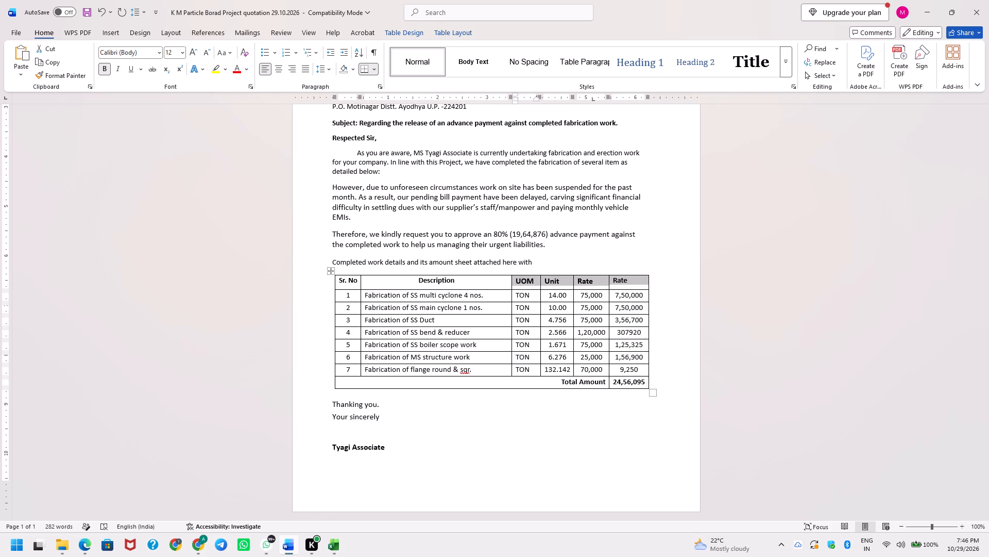
key(ctrl+shift+Down)
key(ctrl+shift+Down)
key(ctrl+shift+Down)
key(ctrl+shift+Down)
key(ctrl+shift+Down)
key(ctrl+shift+Down)
key(ctrl+shift+Down)
key(ctrl+shift+Down)
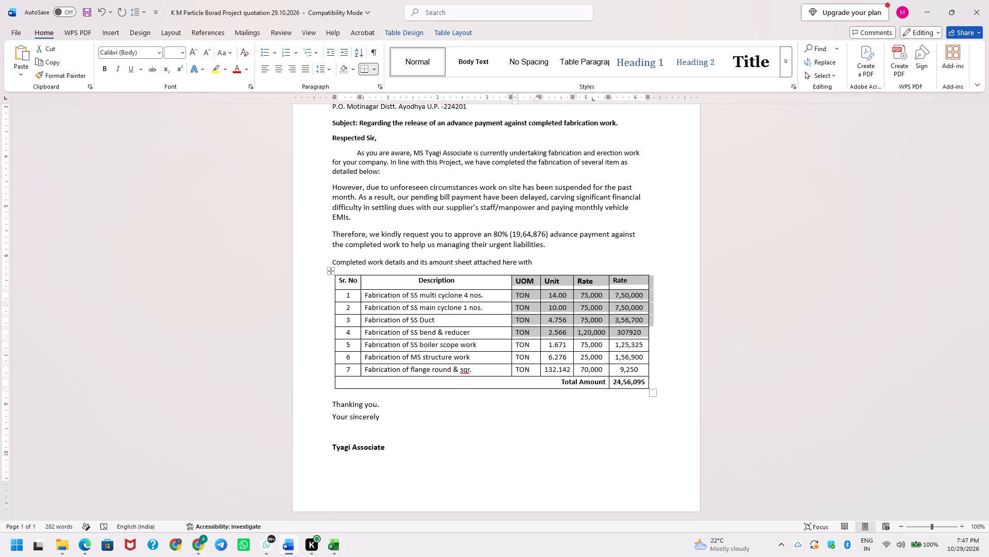
key(ctrl+shift+Down)
key(ctrl+shift+Down)
key(ctrl+shift+Down)
key(ctrl+shift+Down)
key(ctrl+shift+Down)
key(ctrl+shift+Down)
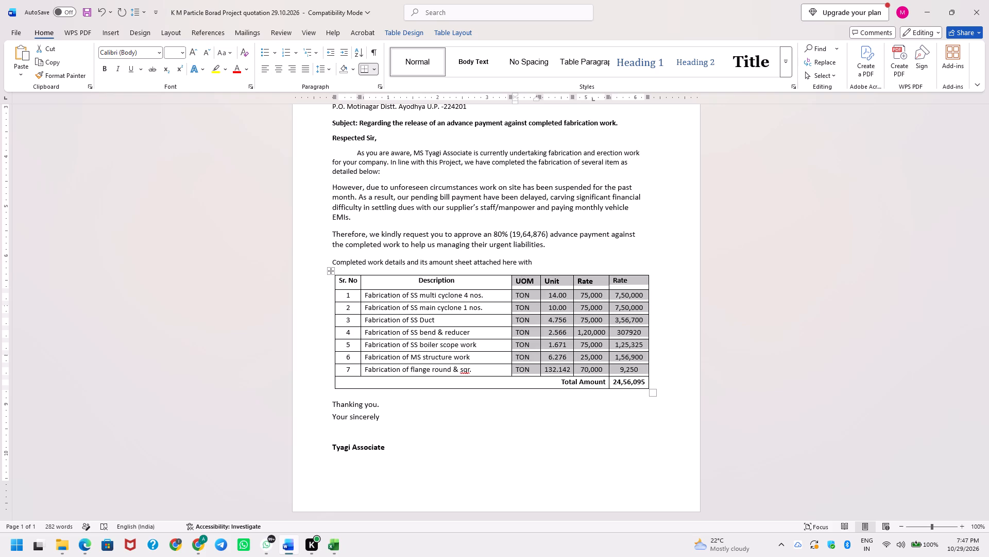
key(ctrl+e)
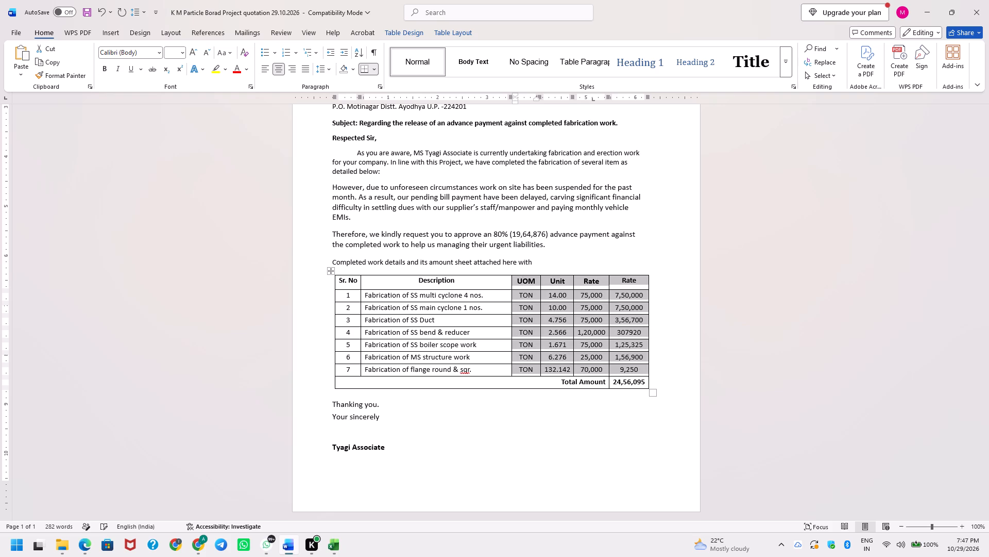
key(Down)
key(Up)
key(ctrl+s)
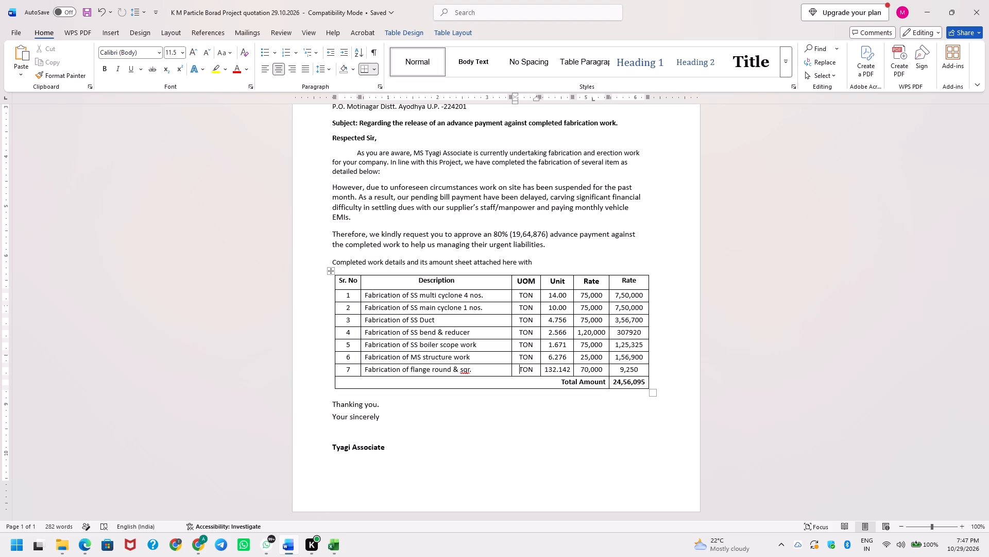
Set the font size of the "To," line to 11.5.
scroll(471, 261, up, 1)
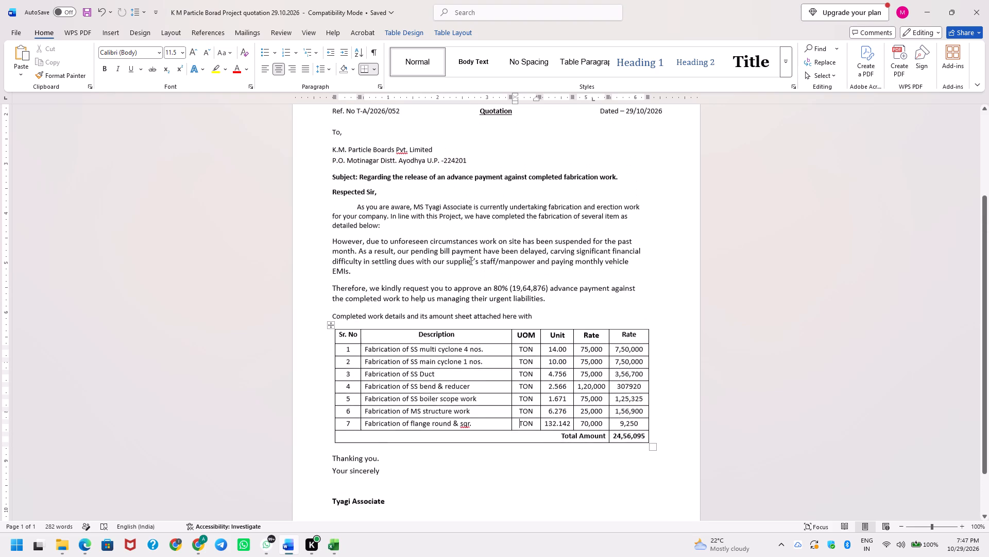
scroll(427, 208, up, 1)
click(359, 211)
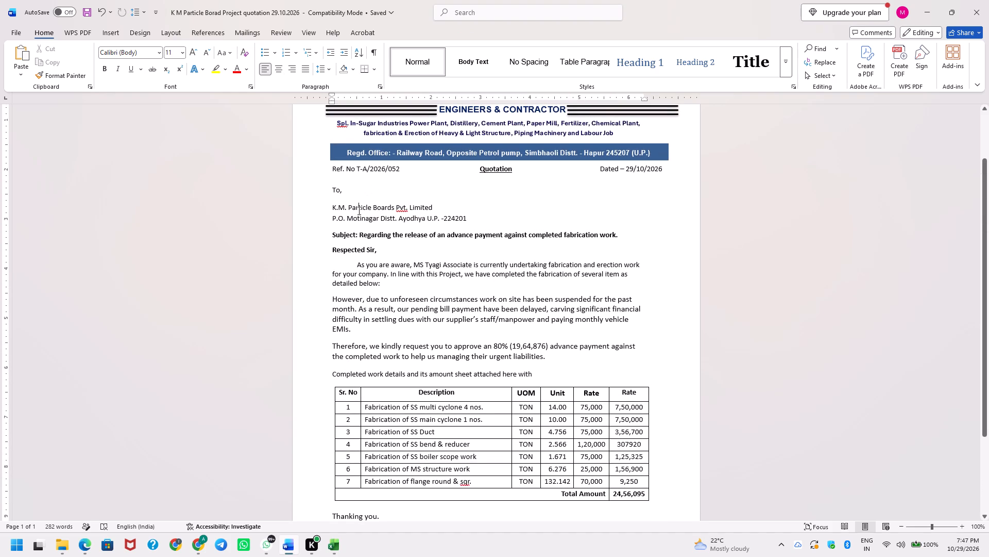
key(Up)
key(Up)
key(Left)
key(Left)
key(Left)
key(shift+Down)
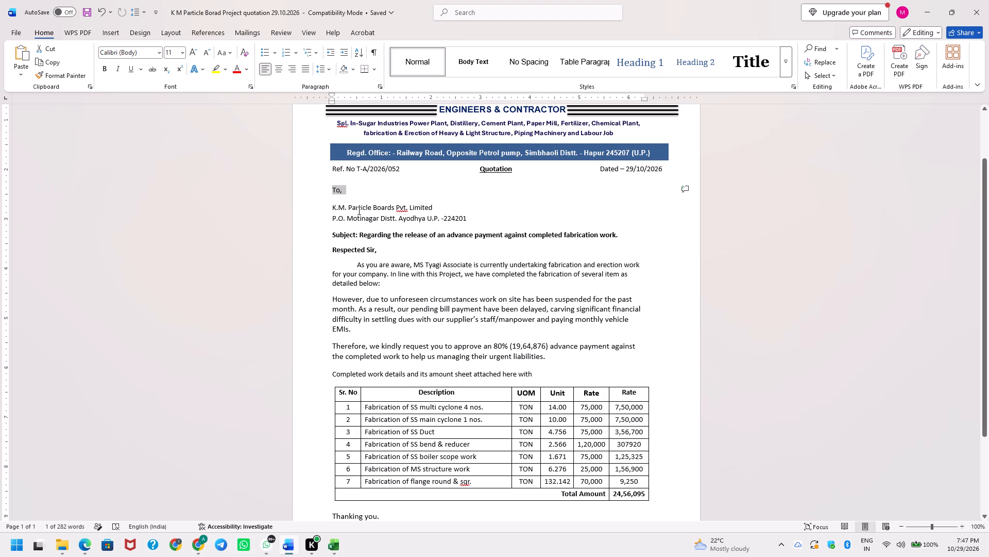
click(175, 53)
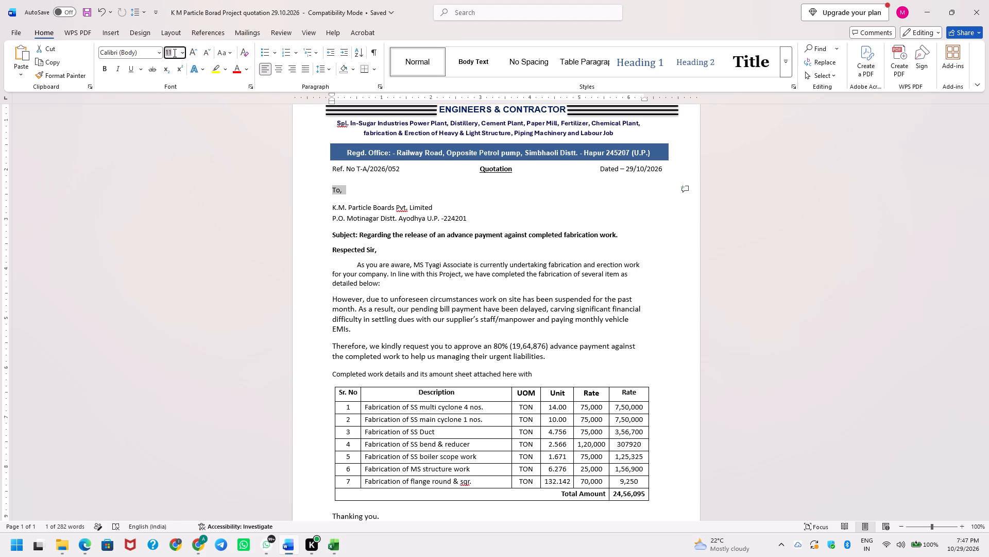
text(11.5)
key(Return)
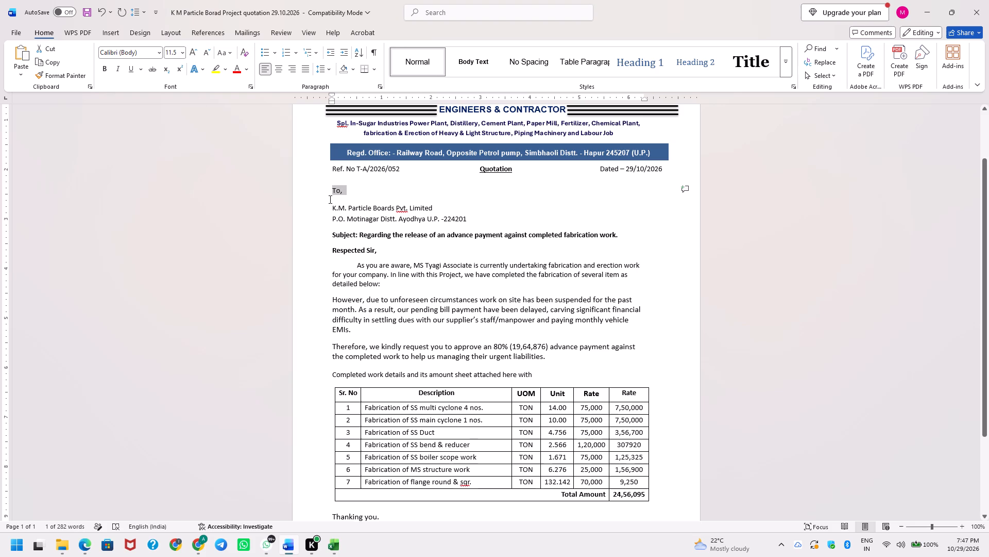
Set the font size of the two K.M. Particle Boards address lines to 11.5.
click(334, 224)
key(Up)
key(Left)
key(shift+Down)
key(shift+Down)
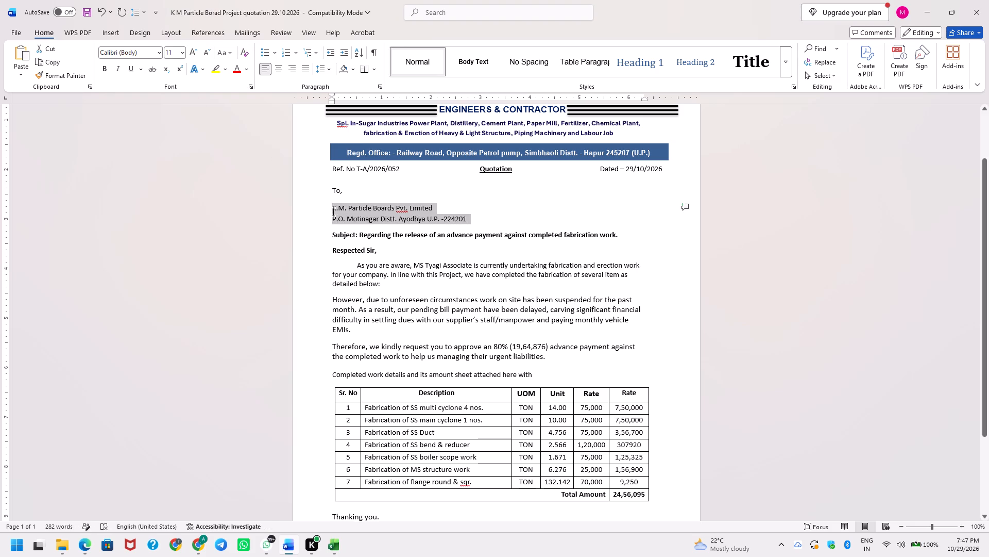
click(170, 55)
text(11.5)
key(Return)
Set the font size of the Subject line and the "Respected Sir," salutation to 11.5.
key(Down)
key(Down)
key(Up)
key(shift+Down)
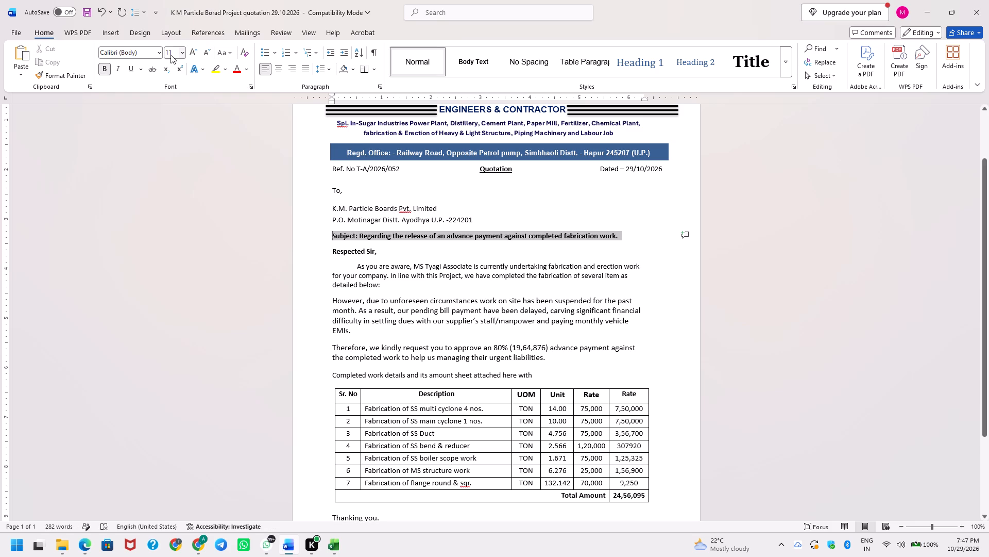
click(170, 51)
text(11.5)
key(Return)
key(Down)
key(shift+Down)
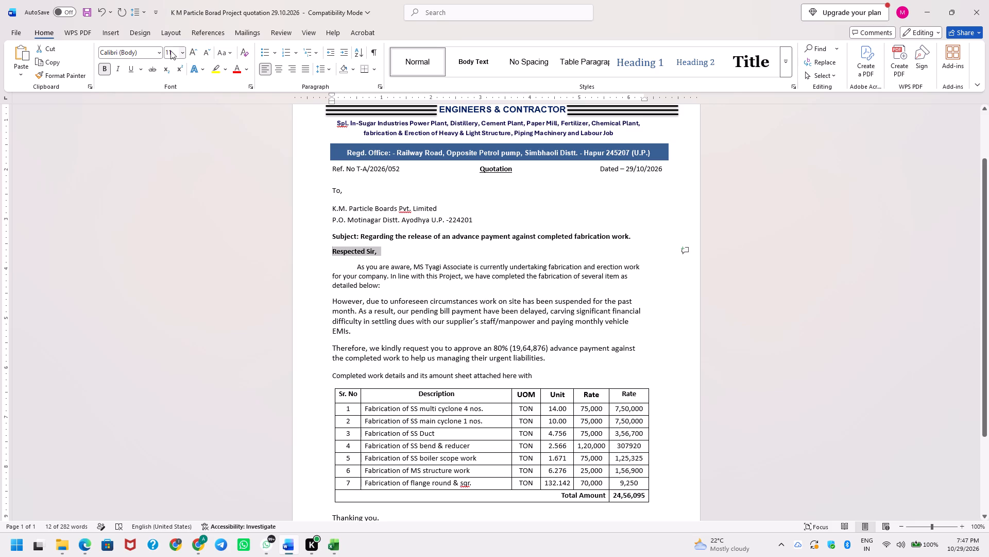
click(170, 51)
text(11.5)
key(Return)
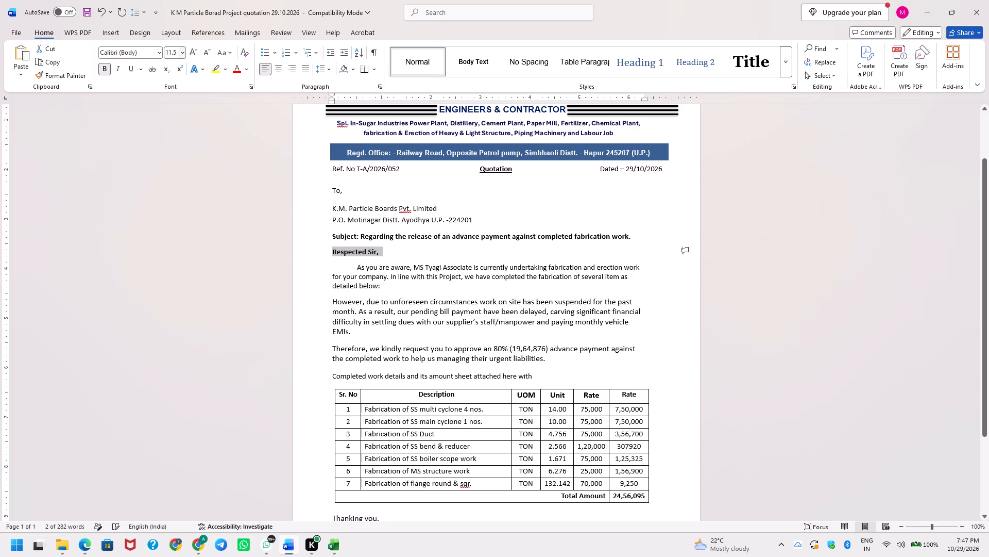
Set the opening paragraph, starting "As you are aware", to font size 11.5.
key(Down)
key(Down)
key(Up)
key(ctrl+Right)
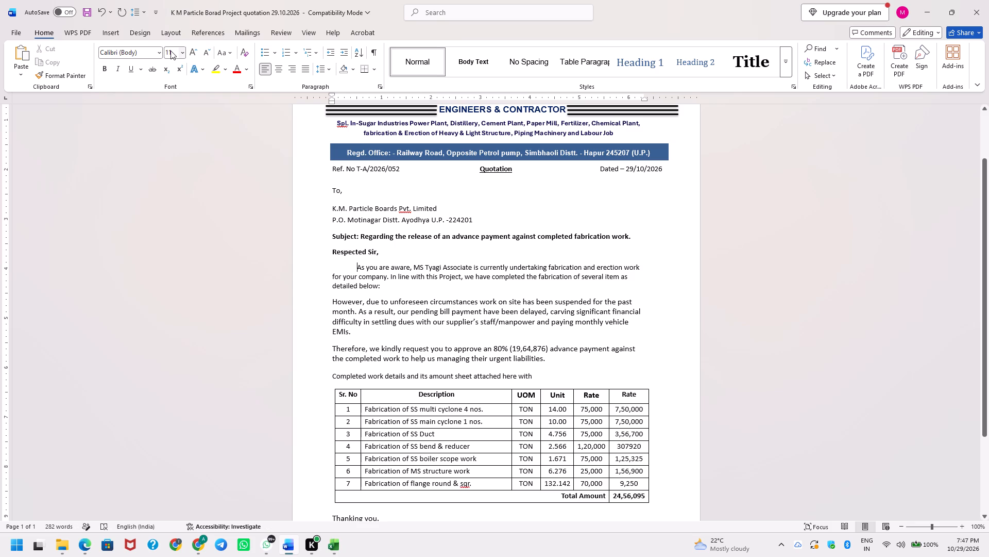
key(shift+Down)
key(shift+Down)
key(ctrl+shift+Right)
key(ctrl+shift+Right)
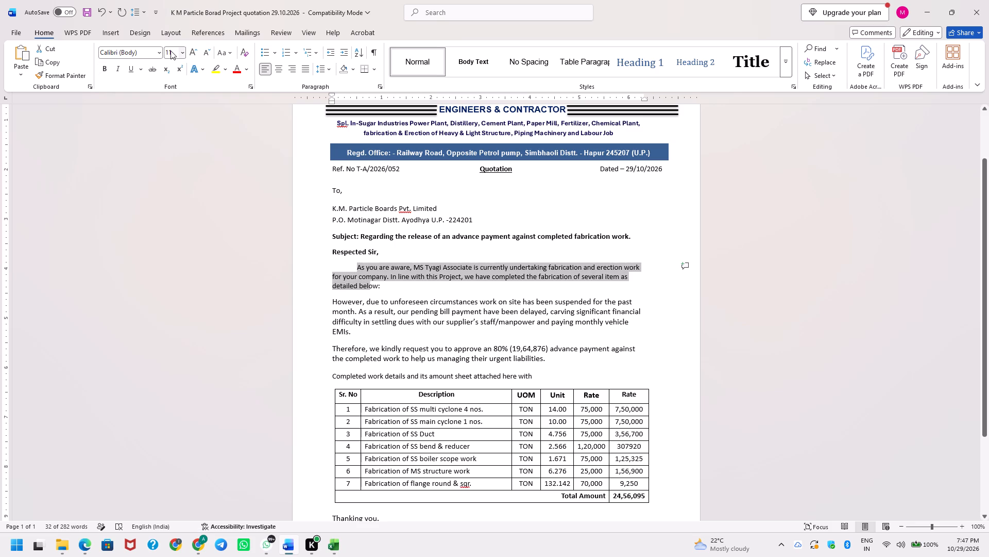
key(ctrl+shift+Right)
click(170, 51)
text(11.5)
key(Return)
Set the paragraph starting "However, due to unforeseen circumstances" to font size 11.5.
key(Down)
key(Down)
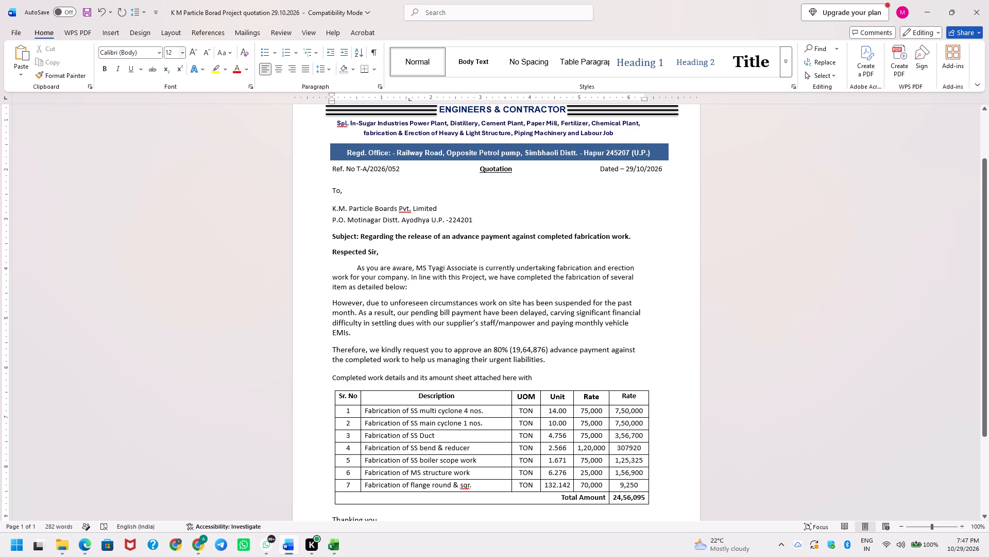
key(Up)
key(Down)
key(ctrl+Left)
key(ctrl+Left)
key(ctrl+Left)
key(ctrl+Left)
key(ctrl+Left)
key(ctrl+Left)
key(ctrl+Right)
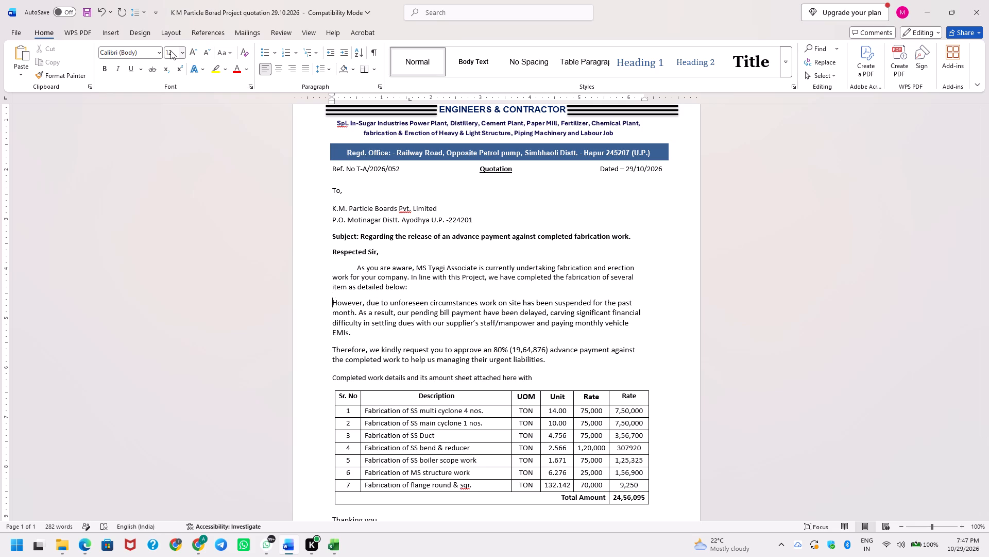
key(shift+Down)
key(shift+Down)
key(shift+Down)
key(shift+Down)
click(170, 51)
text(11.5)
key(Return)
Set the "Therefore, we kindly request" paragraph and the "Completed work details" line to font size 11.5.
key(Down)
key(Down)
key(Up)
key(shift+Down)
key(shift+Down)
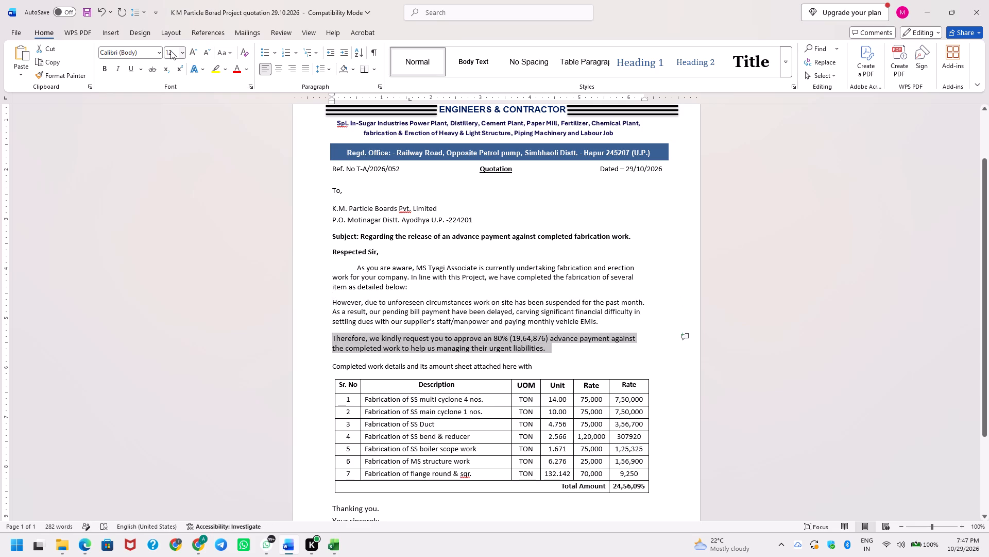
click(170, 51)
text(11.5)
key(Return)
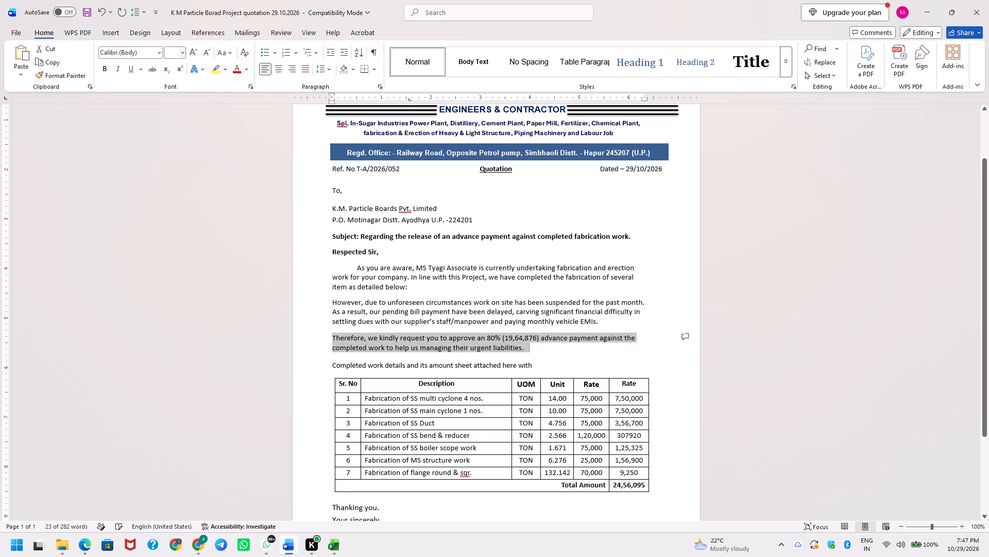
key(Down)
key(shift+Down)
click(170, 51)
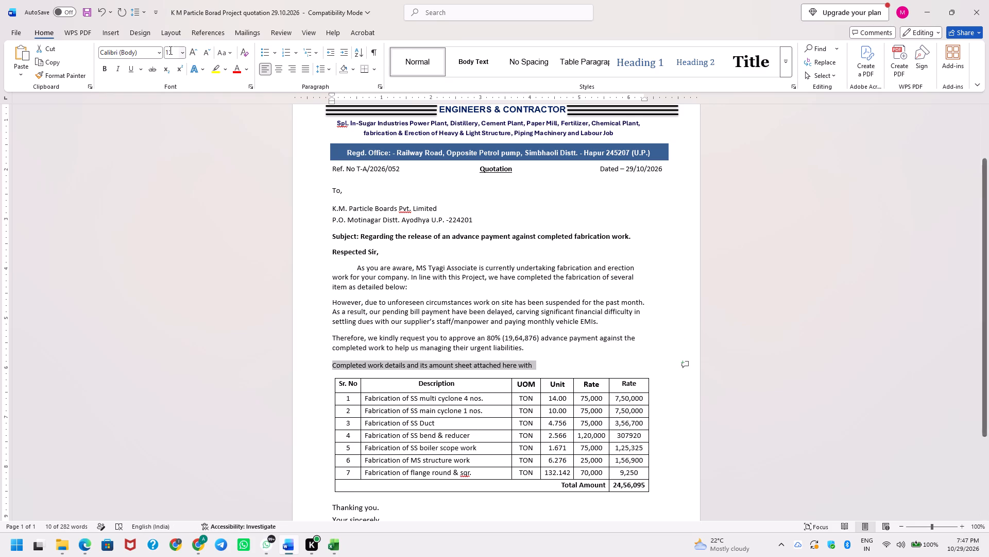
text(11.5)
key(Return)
Set the font size of the entire completed-work table, including the Total Amount row, to 11.5.
key(Down)
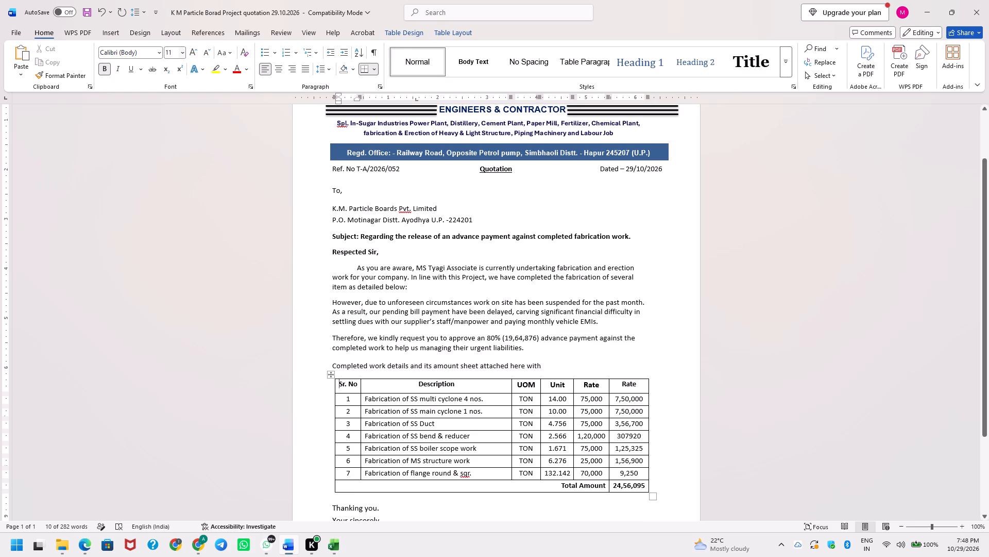
key(shift+Down)
key(shift+Down)
key(shift+Down)
key(shift+Down)
key(shift+Down)
key(shift+Down)
key(shift+Down)
key(shift+Right)
key(shift+Right)
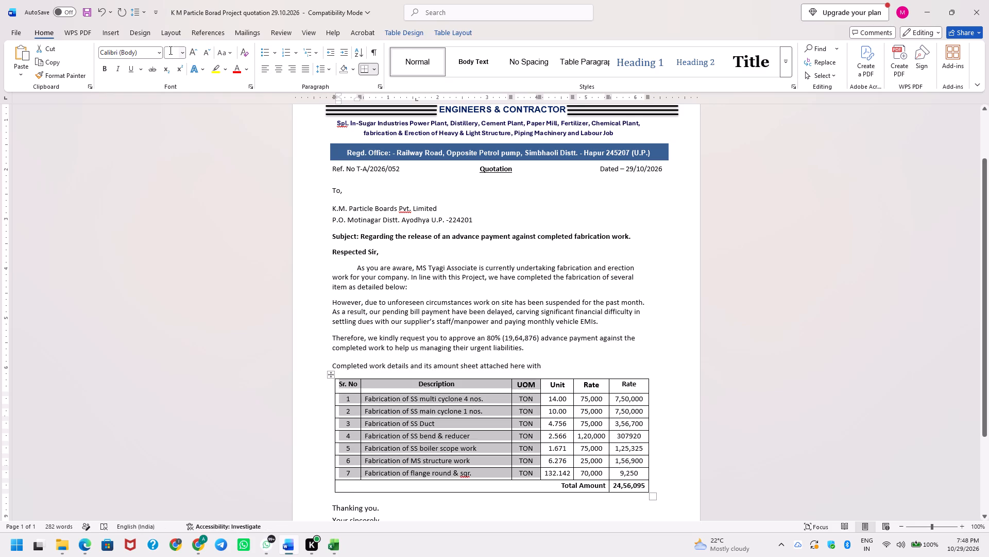
key(shift+Right)
key(shift+Right)
key(shift+Right)
key(shift+Down)
click(170, 51)
text(11.5)
key(Return)
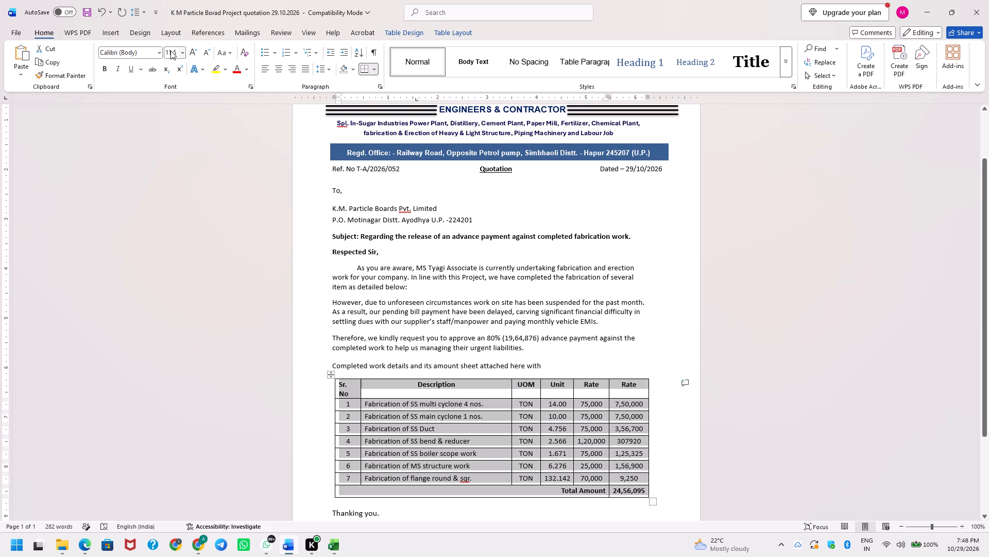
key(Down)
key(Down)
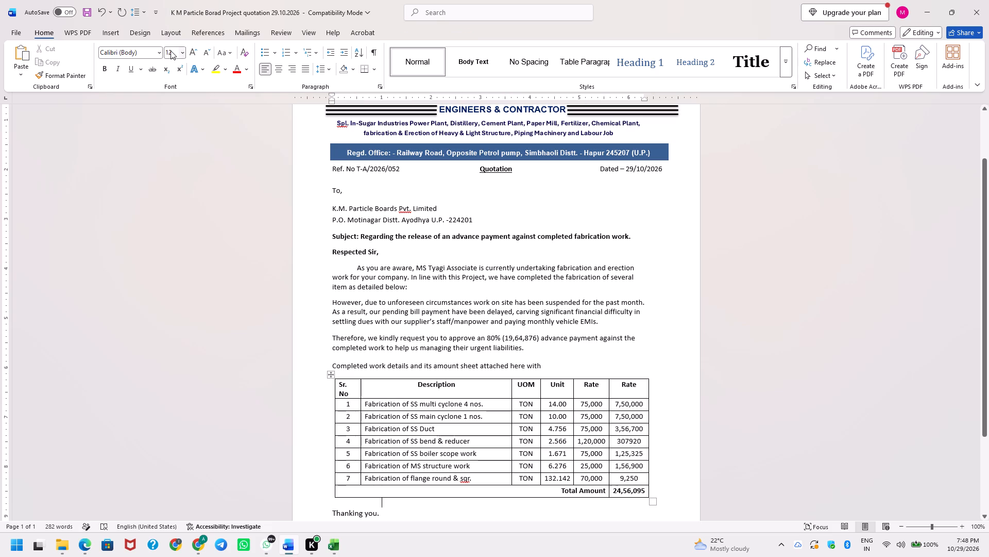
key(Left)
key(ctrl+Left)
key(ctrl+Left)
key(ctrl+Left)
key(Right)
Set the letter text from "To," through the "Completed work details" line to font size 12.
click(556, 362)
key(shift+Up)
key(shift+Up)
key(shift+Up)
key(shift+Up)
key(shift+Up)
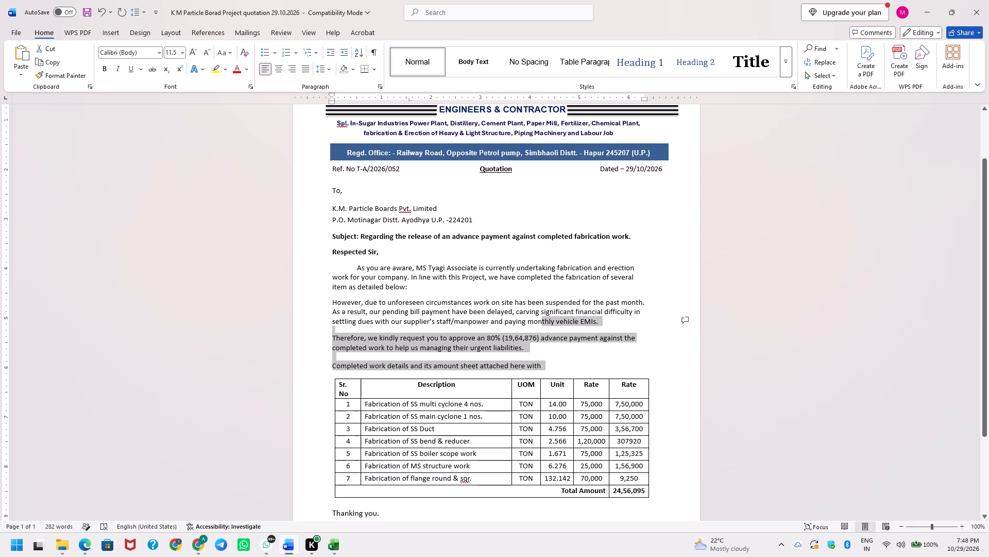
key(shift+Up)
key(shift+Up)
key(shift+Up)
key(shift+Up)
key(shift+Up)
key(shift+Up)
key(shift+Up)
key(shift+Up)
key(shift+Up)
key(shift+Up)
key(shift+Up)
key(shift+Up)
key(shift+Up)
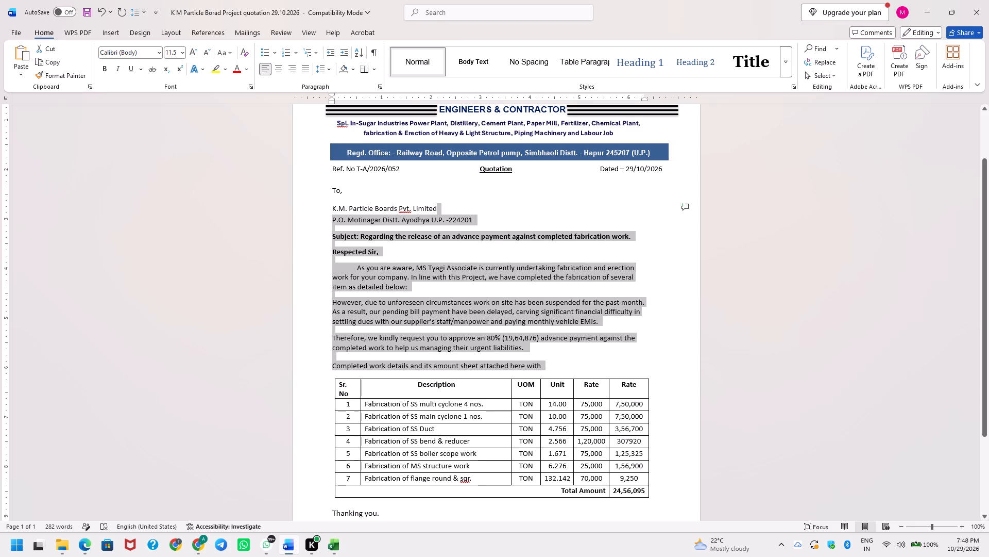
key(shift+Up)
key(shift+Up)
key(shift+Left)
key(shift+Left)
key(shift+Left)
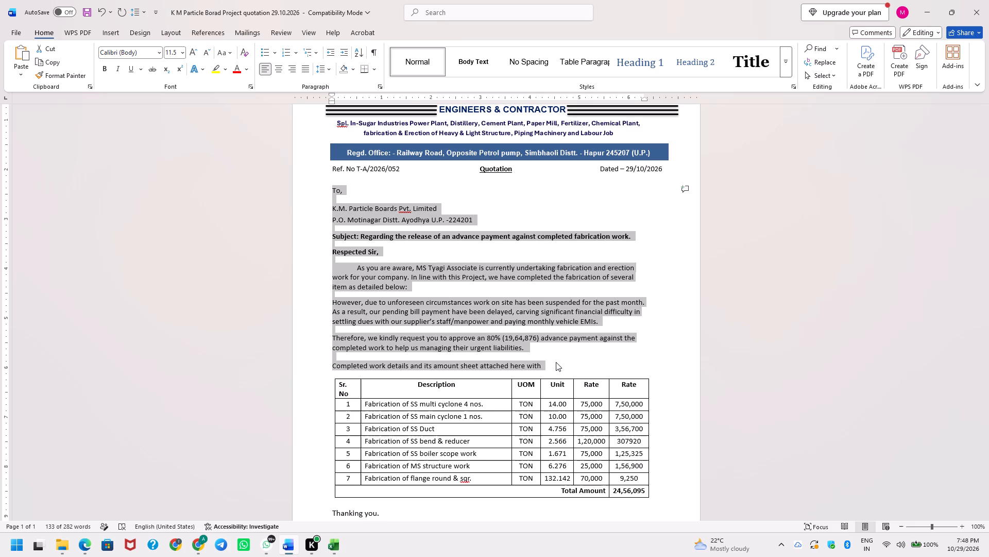
click(176, 53)
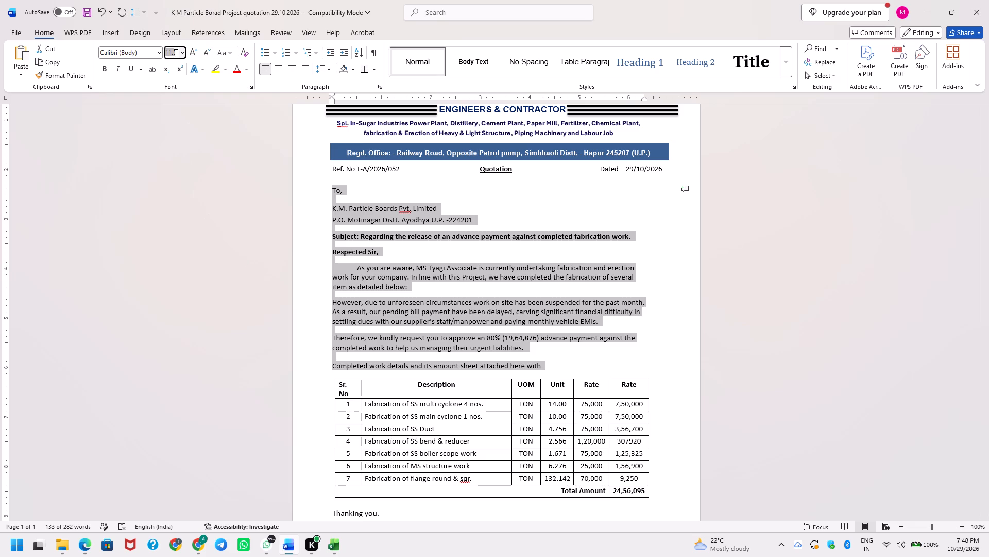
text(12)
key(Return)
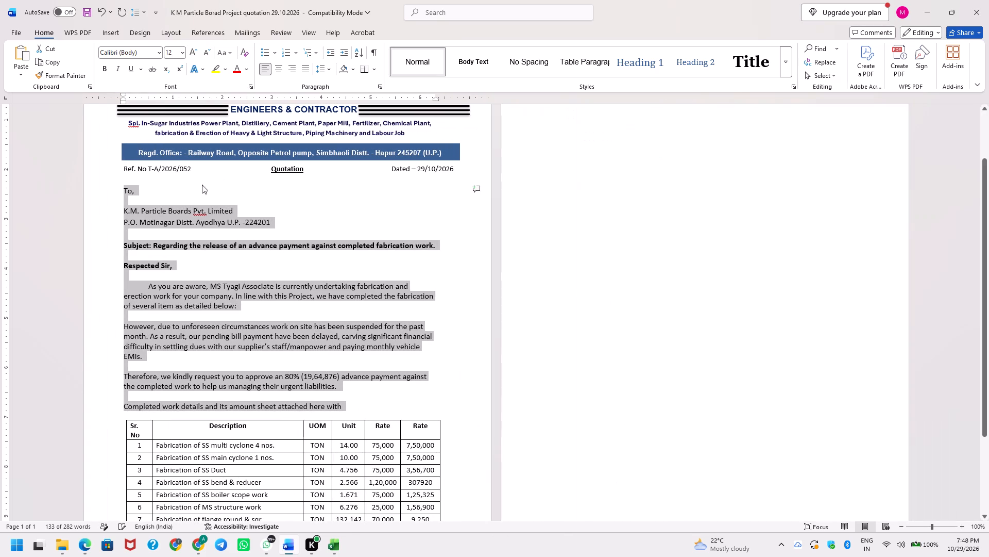
Set the line holding the reference number, the "Quotation" heading and the date to font size 12.
click(124, 170)
key(ctrl+shift+Right)
key(ctrl+shift+Right)
key(ctrl+shift+Right)
key(ctrl+shift+Right)
key(ctrl+shift+Right)
key(ctrl+shift+Right)
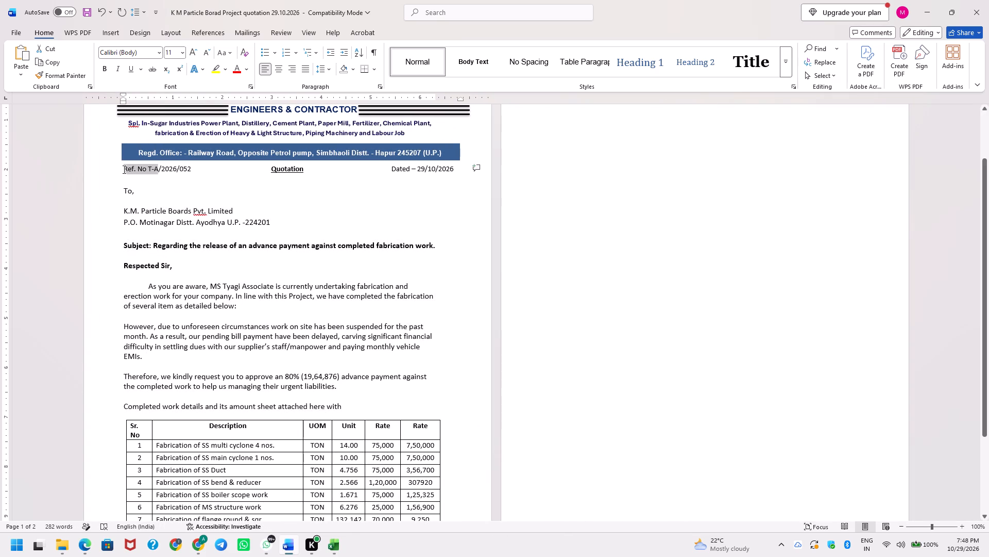
key(ctrl+shift+Right)
key(ctrl+shift+Right)
key(ctrl+shift+Right)
key(ctrl+shift+Right)
key(ctrl+shift+Right)
key(ctrl+shift+Right)
key(ctrl+shift+Right)
key(ctrl+shift+Right)
key(ctrl+shift+Right)
key(ctrl+shift+Right)
key(ctrl+shift+Right)
key(ctrl+shift+Right)
key(ctrl+shift+Right)
key(ctrl+shift+Right)
key(ctrl+shift+Right)
key(ctrl+shift+Right)
key(ctrl+shift+Right)
key(ctrl+shift+Right)
key(ctrl+shift+Right)
key(ctrl+shift+Right)
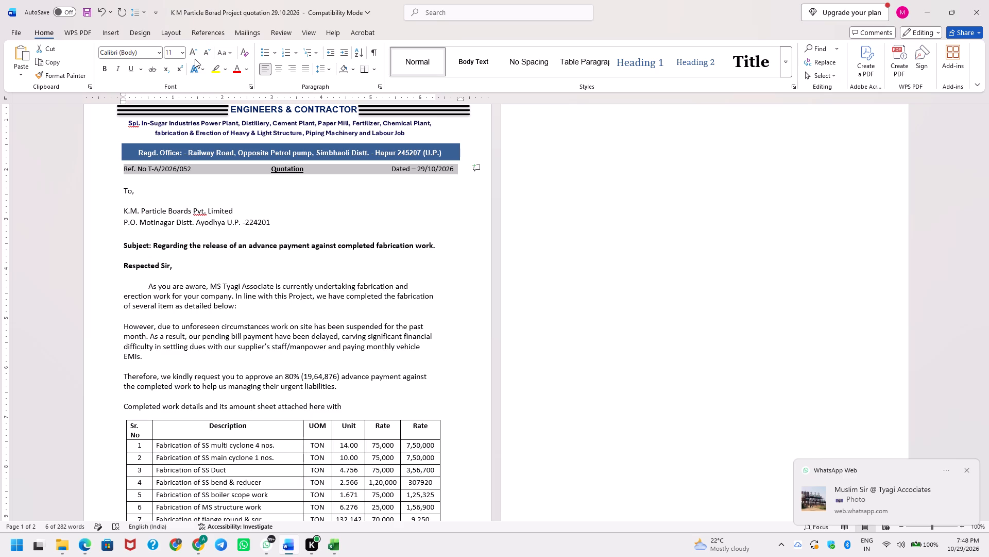
click(169, 57)
click(170, 55)
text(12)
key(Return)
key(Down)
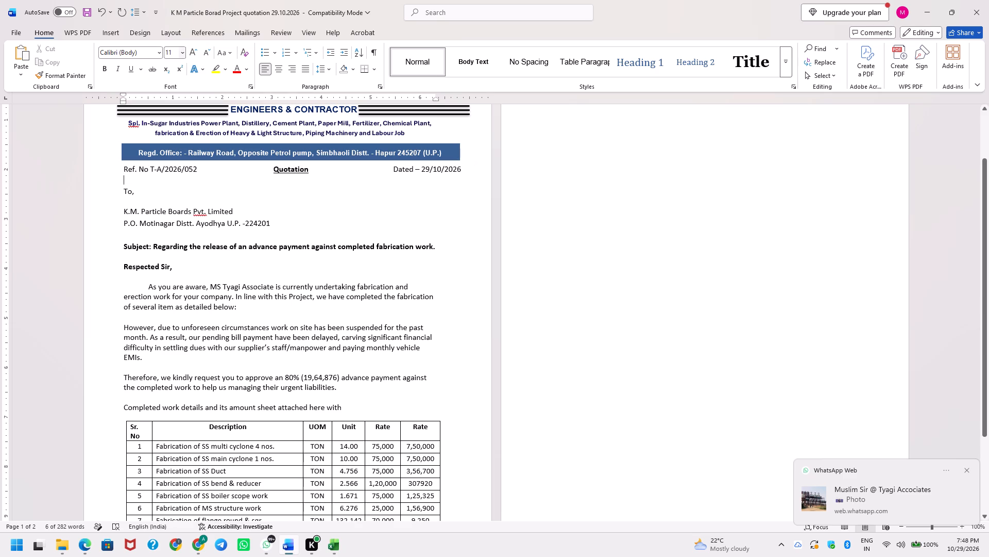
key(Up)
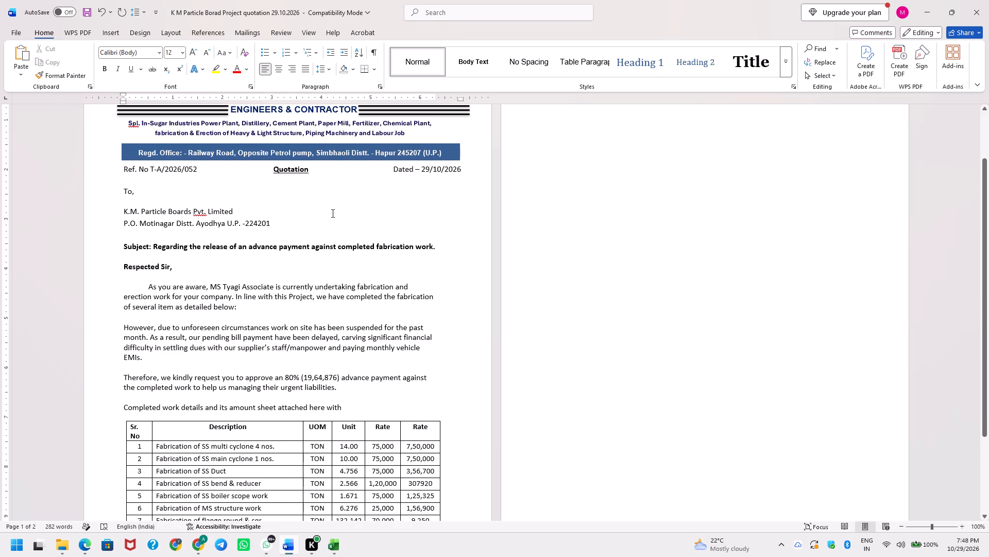
Shrink the blank line between "To," and the K.M. Particle Boards address to font size 8.
scroll(321, 217, down, 1)
click(141, 129)
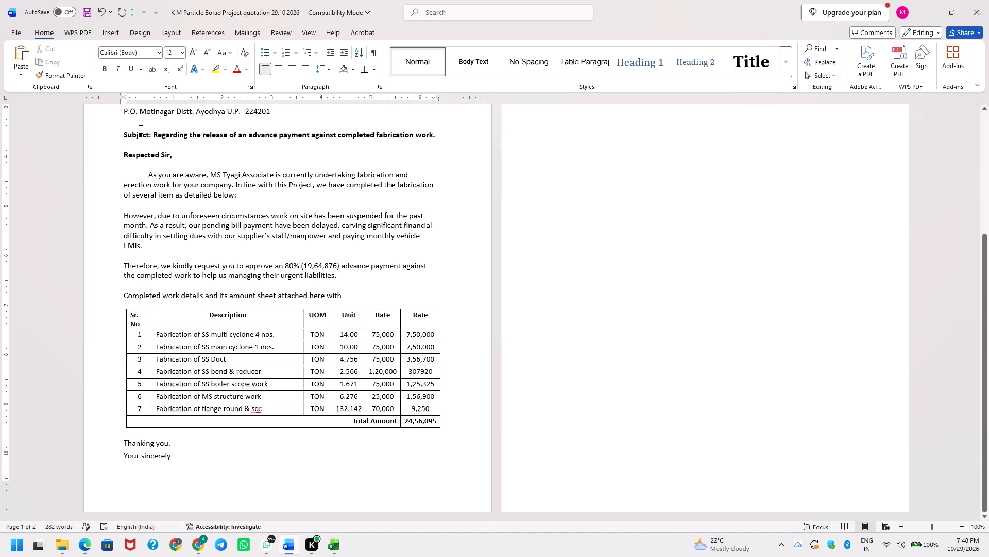
scroll(149, 216, up, 1)
click(124, 178)
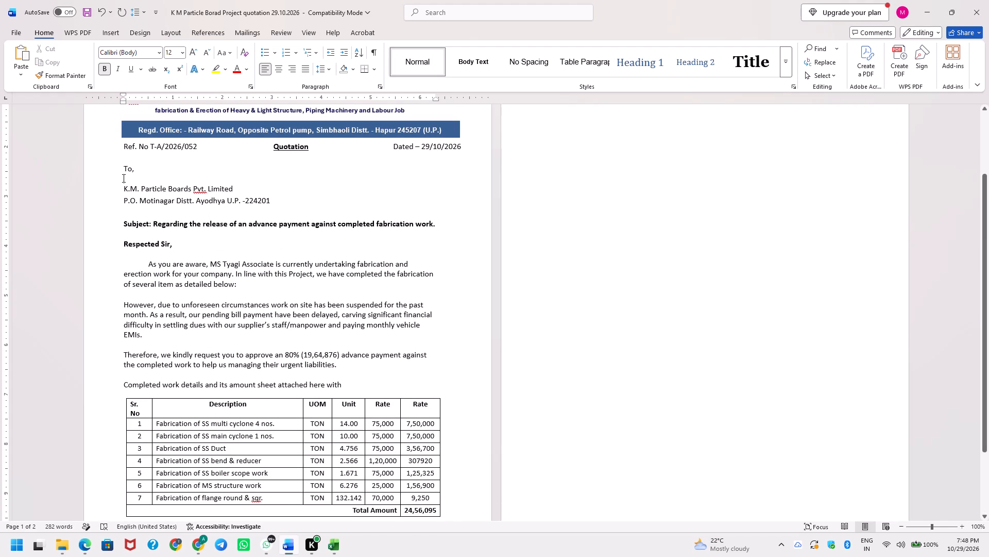
triple_click(208, 54)
click(208, 54)
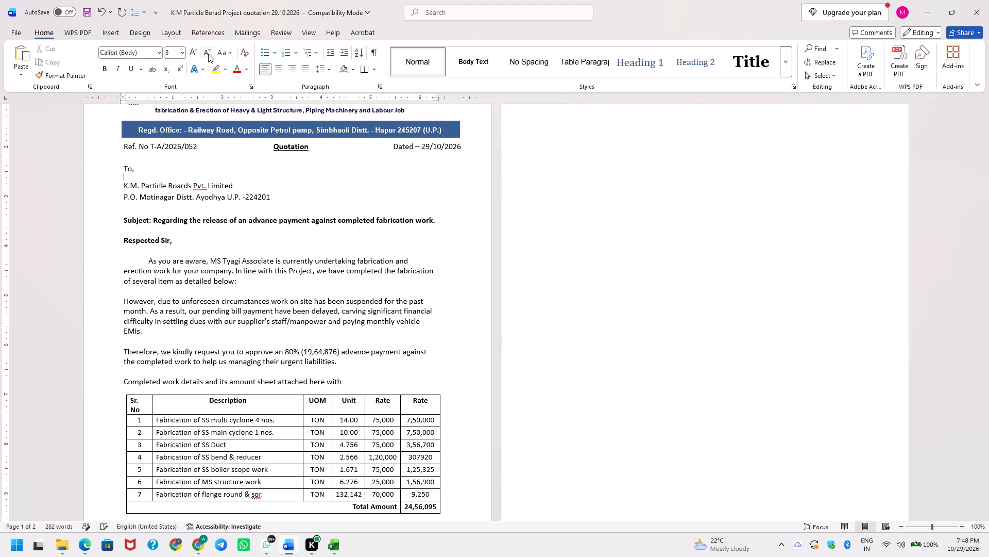
Reduce the font size of the blank line between the address and the Subject line to tighten the gap.
key(Down)
key(Down)
key(Down)
triple_click(208, 54)
double_click(208, 54)
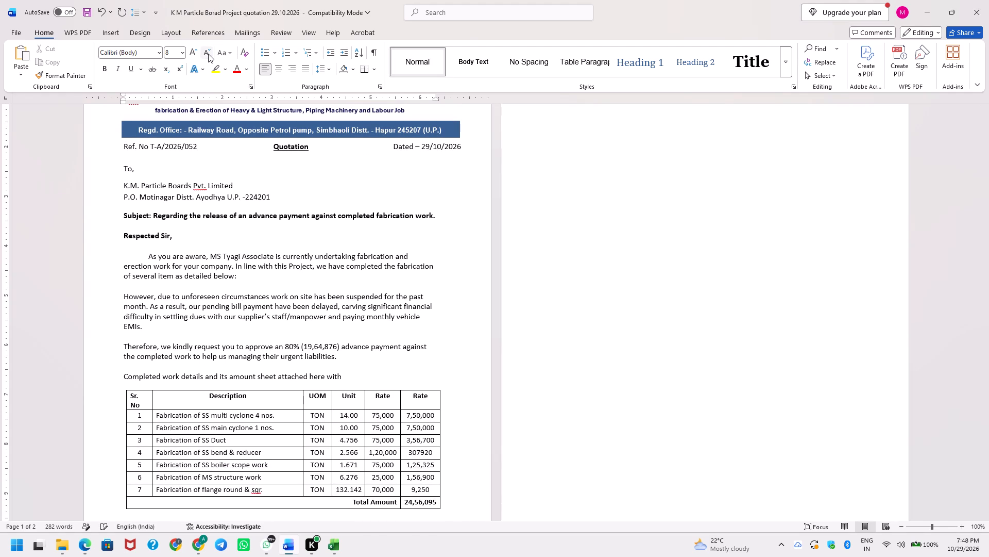
click(194, 54)
Reduce the blank lines below the Subject line and below "Respected Sir," to font size 8.
key(Down)
key(Down)
triple_click(208, 54)
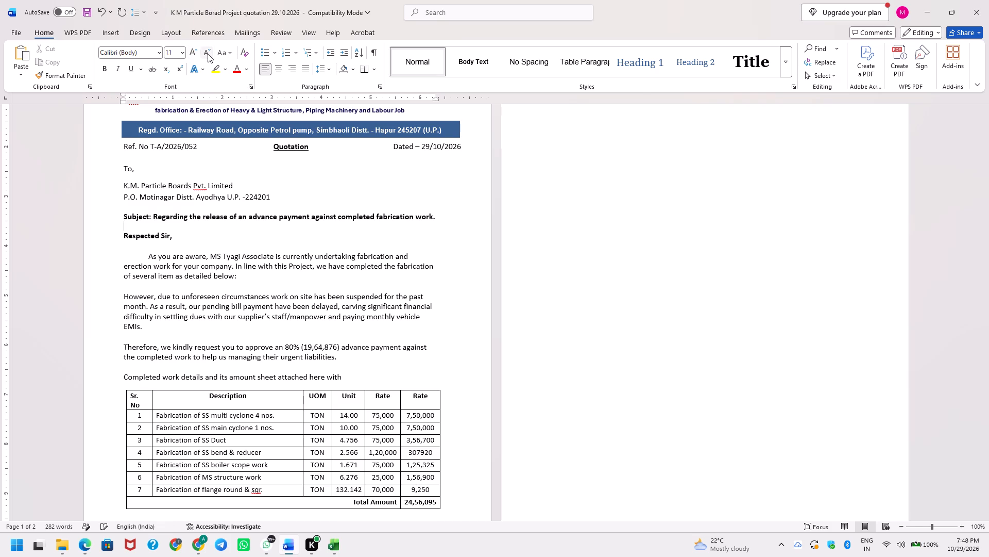
click(208, 54)
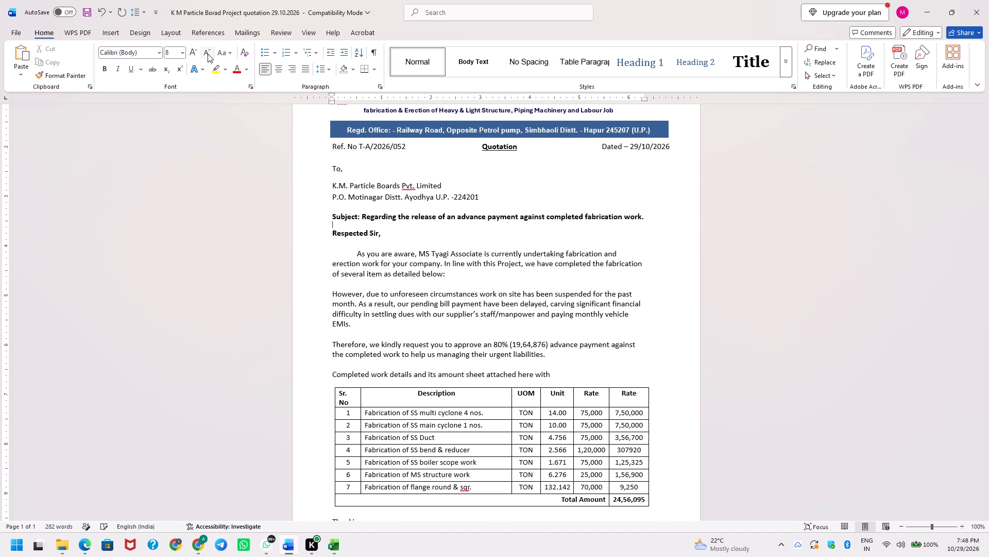
key(Down)
key(Down)
triple_click(208, 54)
double_click(208, 54)
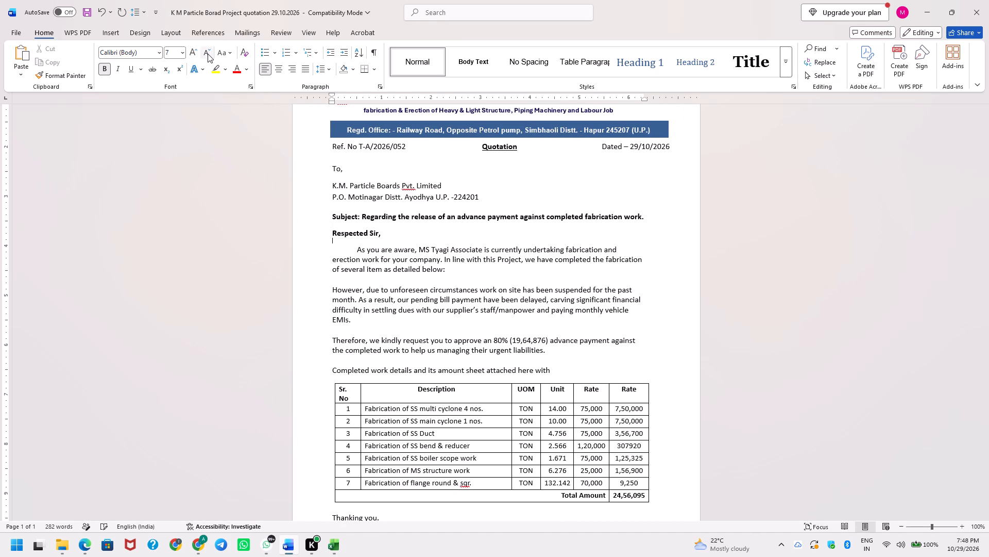
click(195, 55)
Reduce the blank lines before and after the "However, due to unforeseen circumstances" paragraph to font size 8.
key(Down)
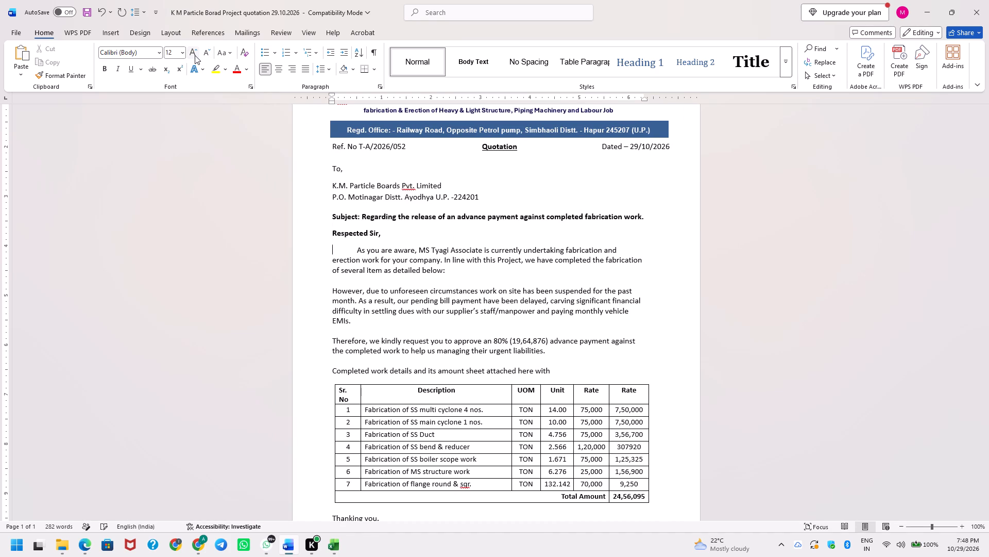
key(Down)
key(Down)
key(Down)
triple_click(206, 58)
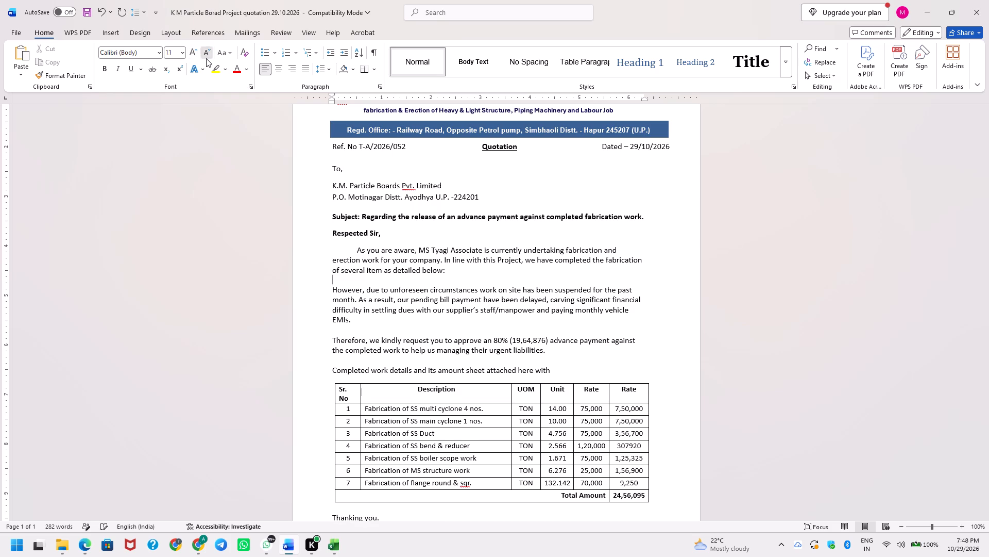
click(206, 58)
key(Down)
key(Down)
key(Down)
key(Down)
key(Down)
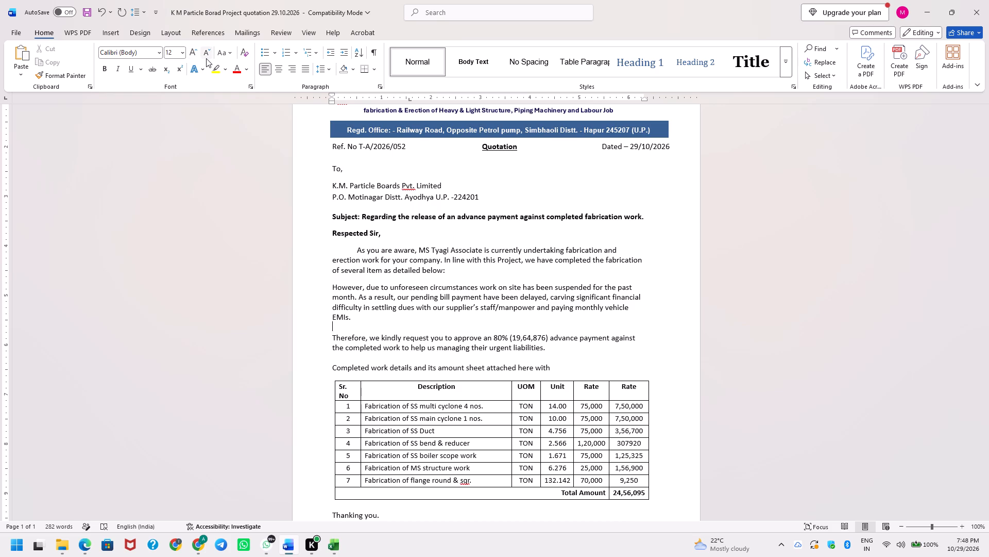
triple_click(206, 58)
double_click(206, 58)
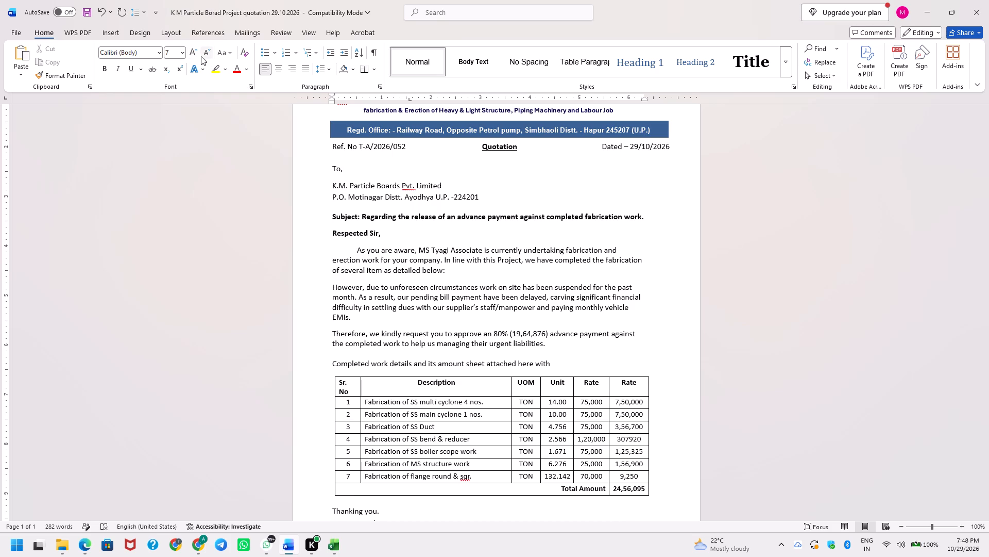
click(196, 52)
Reduce the blank line below the "Therefore, we kindly request" paragraph to font size 8.
key(Down)
key(Down)
key(Down)
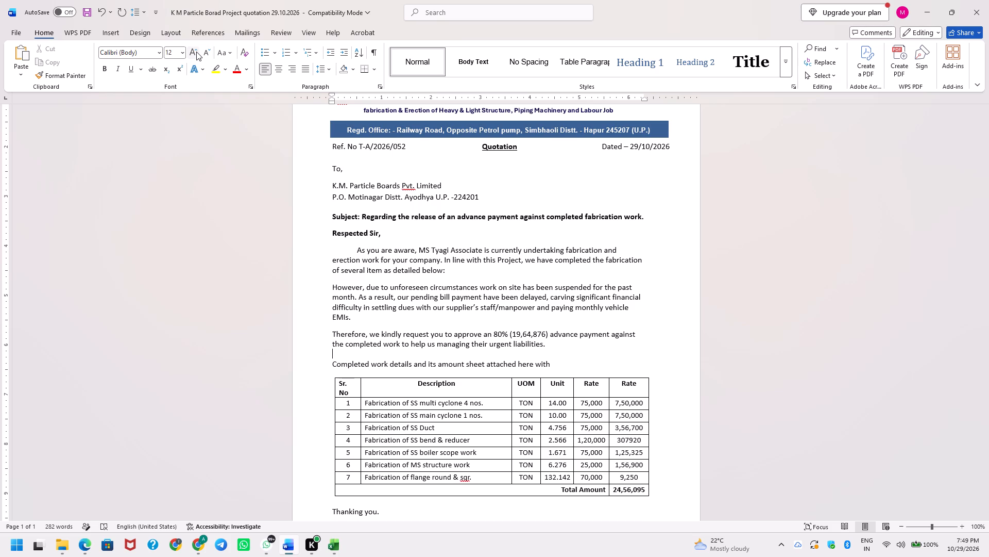
triple_click(205, 51)
click(205, 51)
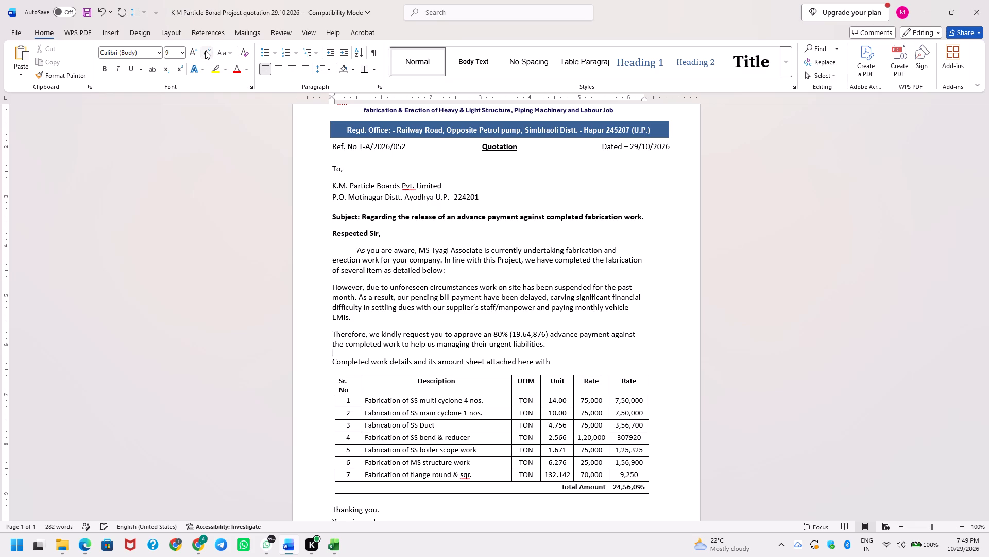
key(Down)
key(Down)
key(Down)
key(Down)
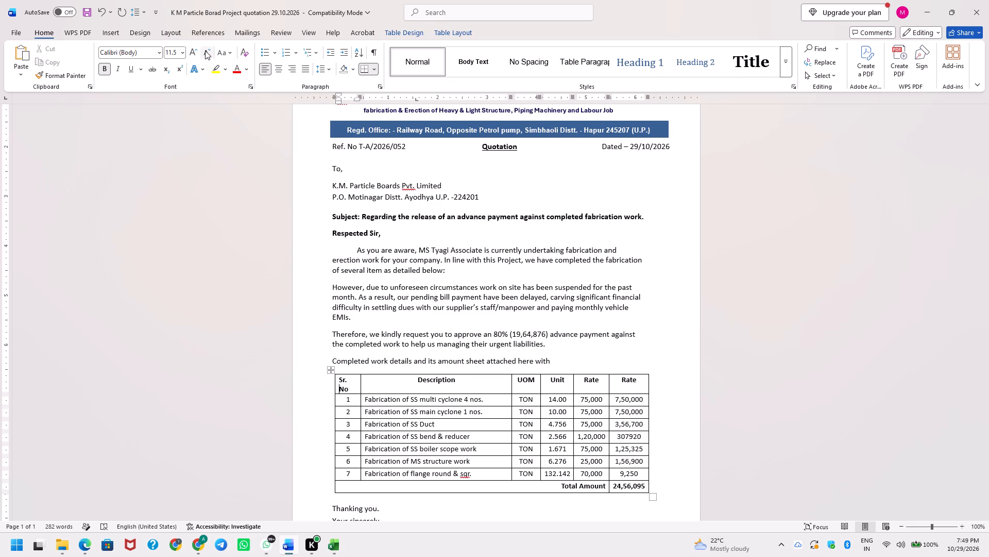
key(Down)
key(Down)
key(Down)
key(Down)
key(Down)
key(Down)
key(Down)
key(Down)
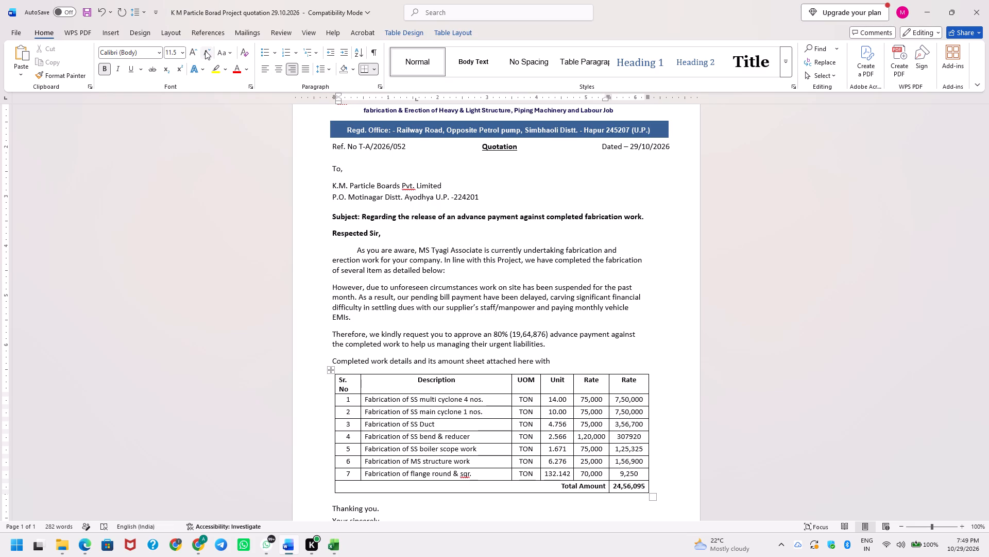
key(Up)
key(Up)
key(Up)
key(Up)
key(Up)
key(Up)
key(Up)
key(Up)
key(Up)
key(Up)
Move the "Completed work details" line and its table below the paragraph ending "as detailed below:", deleting the extra blank line after the table.
key(Up)
key(shift+Down)
key(shift+Down)
key(shift+Down)
key(shift+Down)
key(shift+Down)
key(shift+Down)
key(shift+Down)
key(shift+Down)
key(shift+Down)
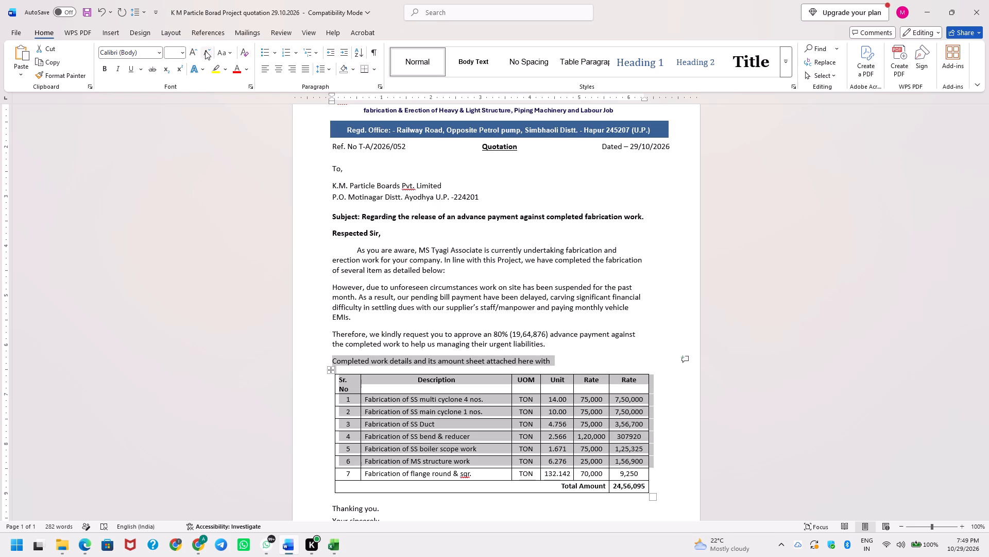
key(shift+Down)
key(shift+Down)
key(shift+Down)
key(shift+Left)
key(shift+Left)
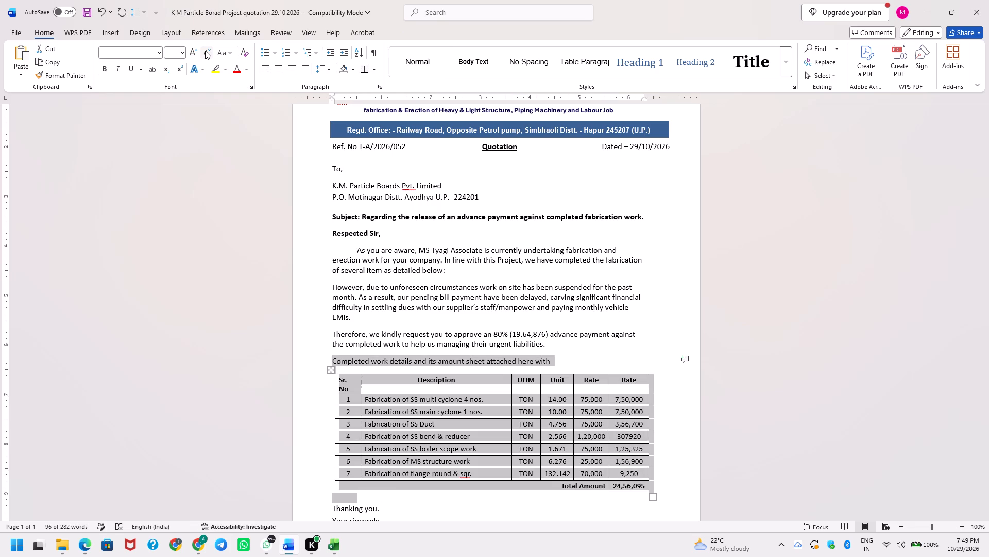
key(ctrl+shift+Left)
key(ctrl+shift+Left)
key(shift+Left)
key(shift+Right)
key(ctrl+x)
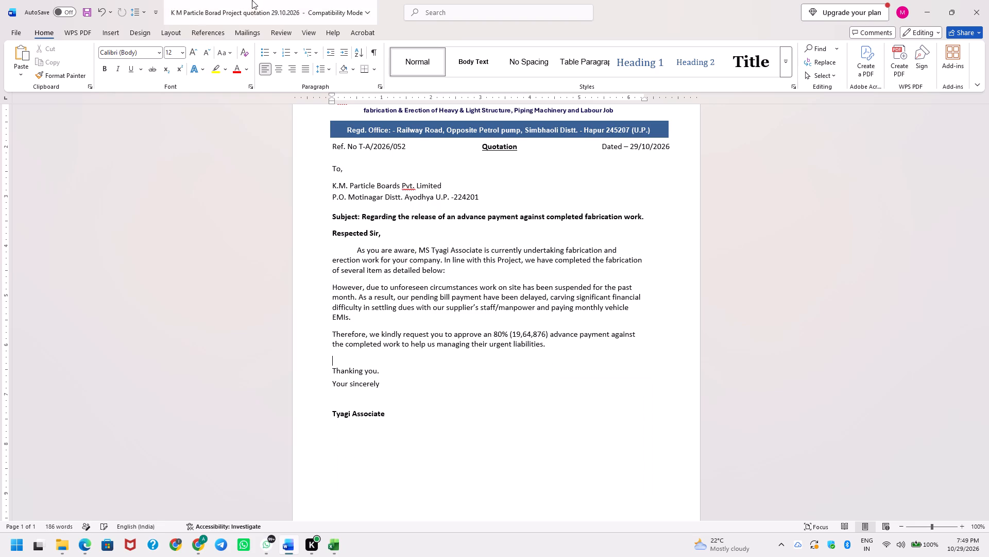
click(461, 268)
key(Return)
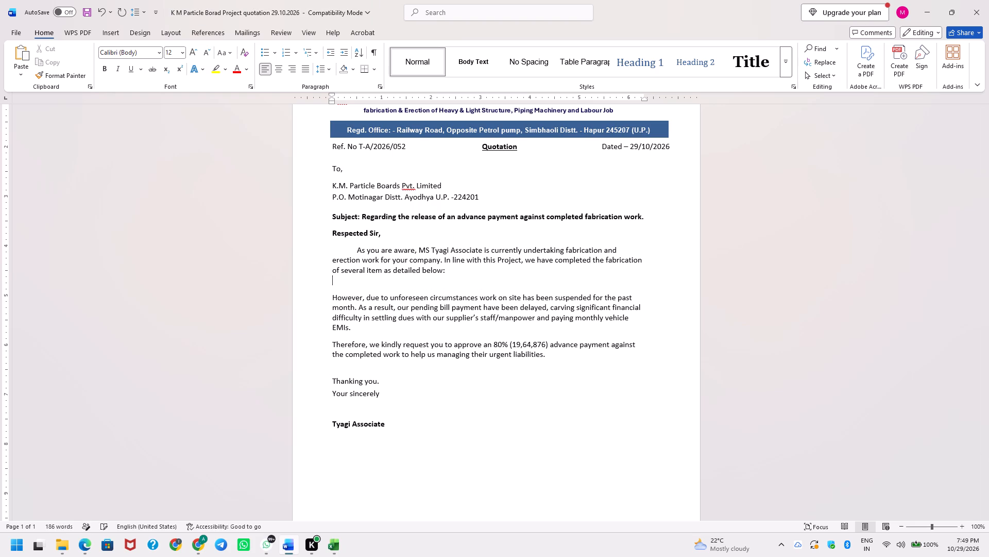
key(Return)
key(ctrl+v)
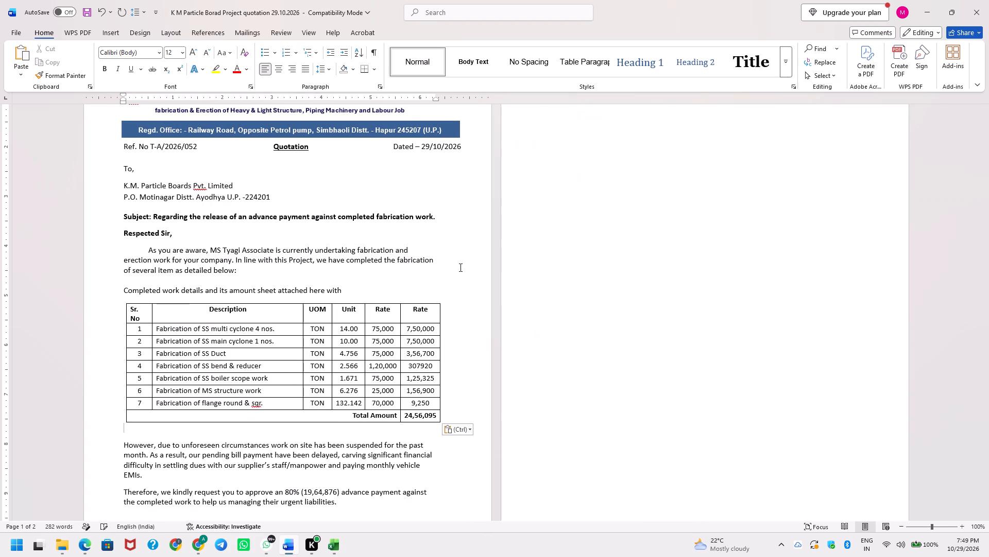
key(Delete)
Reduce the blank line above "Completed work details" to font size 6 and save the document.
key(Up)
key(Up)
key(Up)
key(Up)
key(Up)
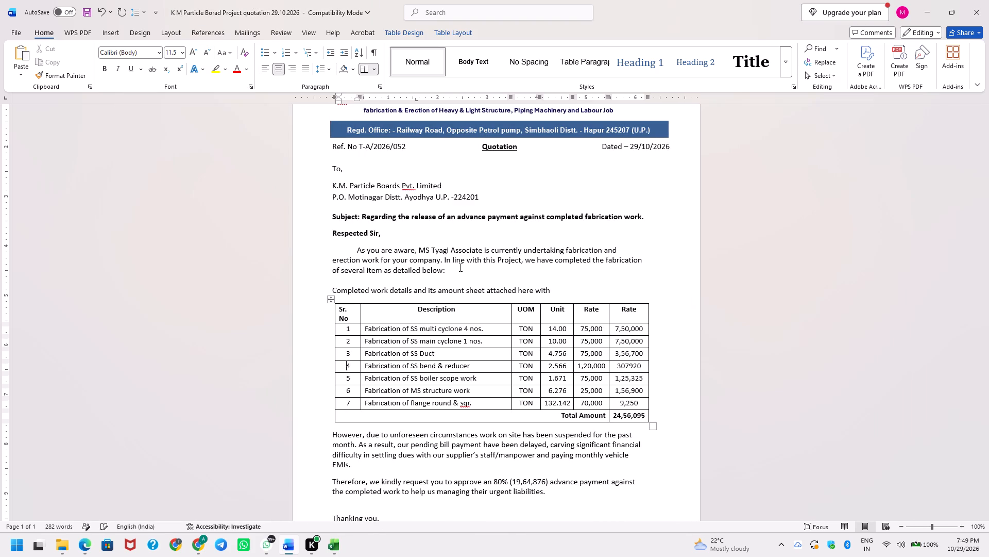
key(Up)
key(Up)
key(Up)
key(Up)
key(Up)
key(Up)
key(Up)
key(Up)
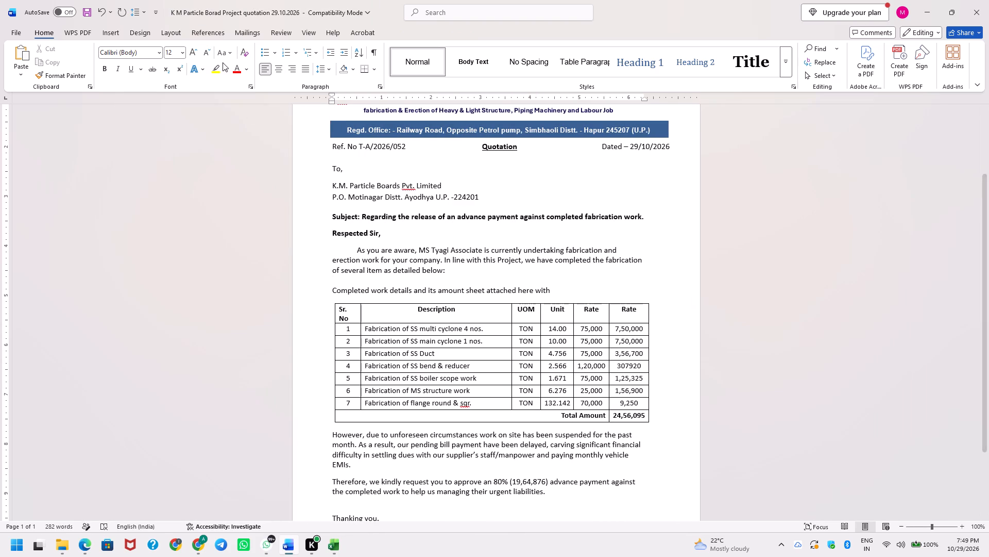
triple_click(208, 58)
click(208, 58)
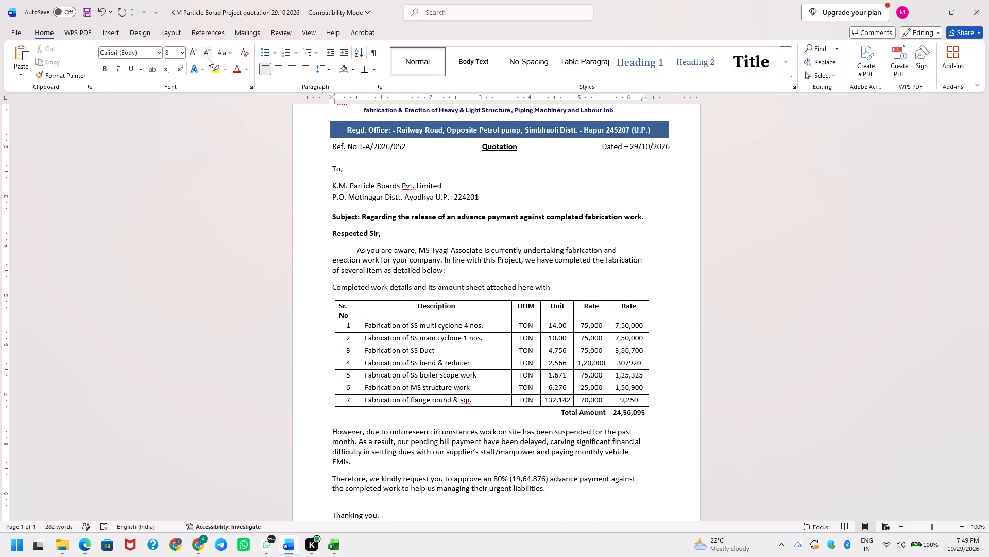
click(208, 58)
click(208, 58)
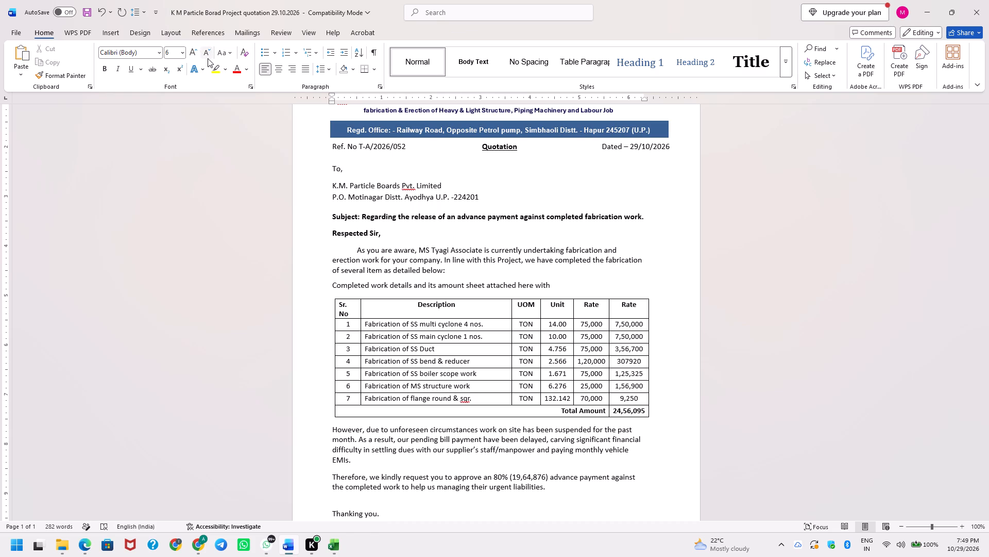
key(Down)
key(ctrl+s)
Widen the table's Sr. No column outward so its heading fits on one line, and save the document.
key(Down)
key(Down)
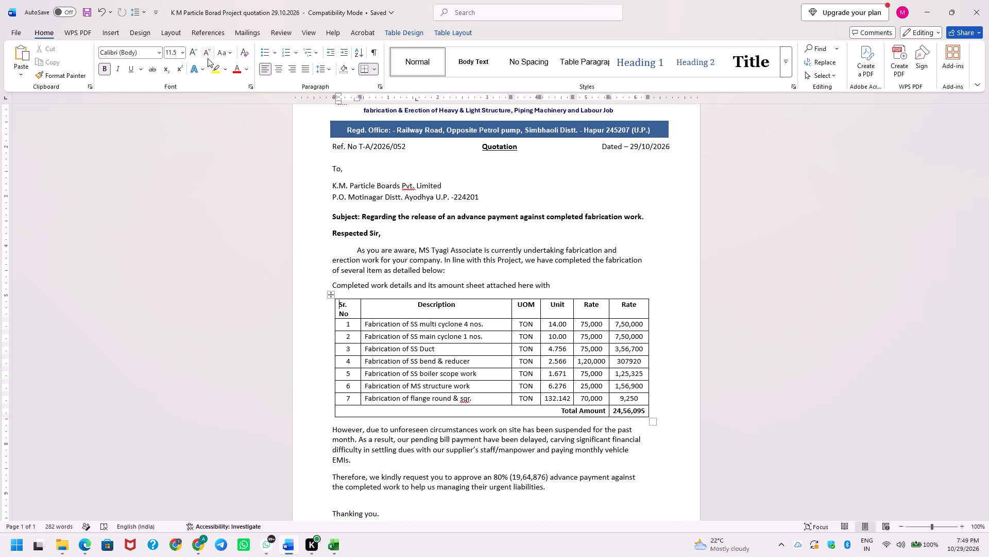
click(335, 309)
click(436, 350)
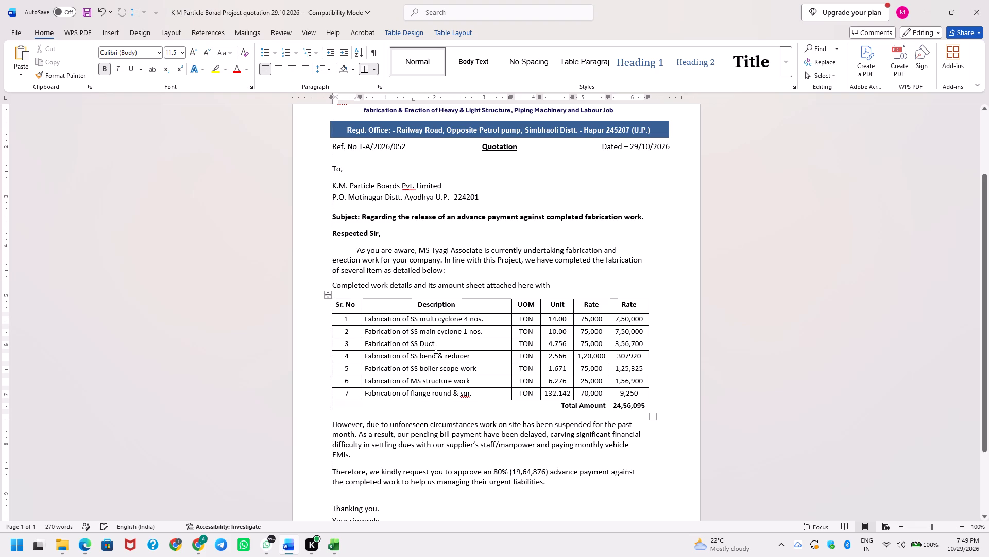
key(ctrl+s)
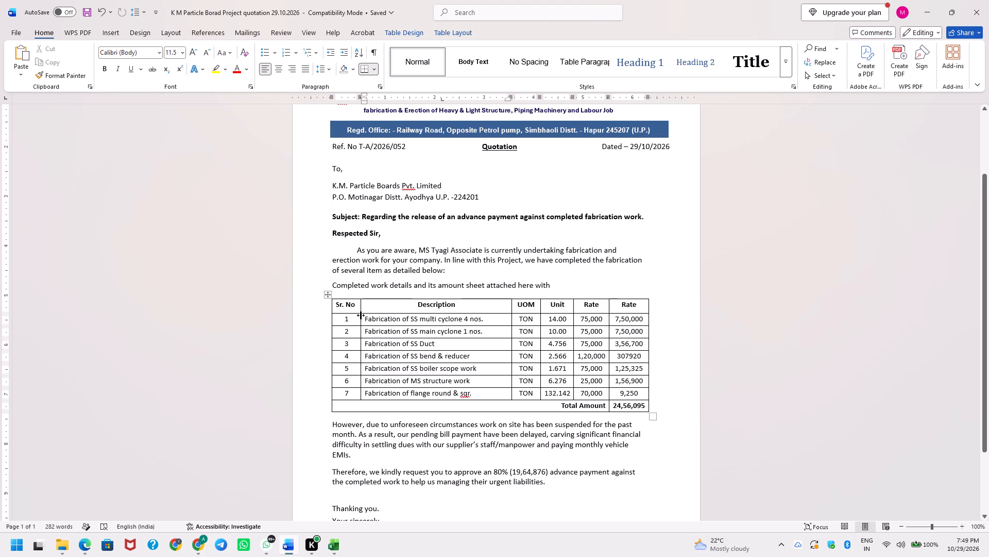
Set the completed-work table's header row to font size 12.5.
click(338, 304)
key(Left)
key(ctrl+shift+Right)
key(ctrl+shift+Right)
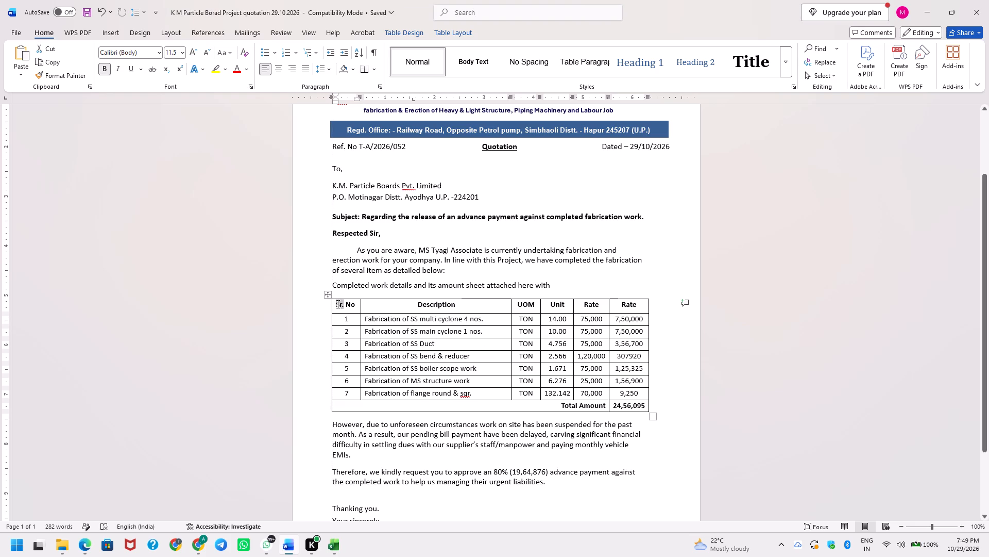
key(ctrl+shift+Right)
key(ctrl+shift+Right)
key(ctrl+shift+Right)
key(ctrl+shift+Right)
key(ctrl+shift+Right)
key(ctrl+shift+Right)
key(ctrl+shift+Right)
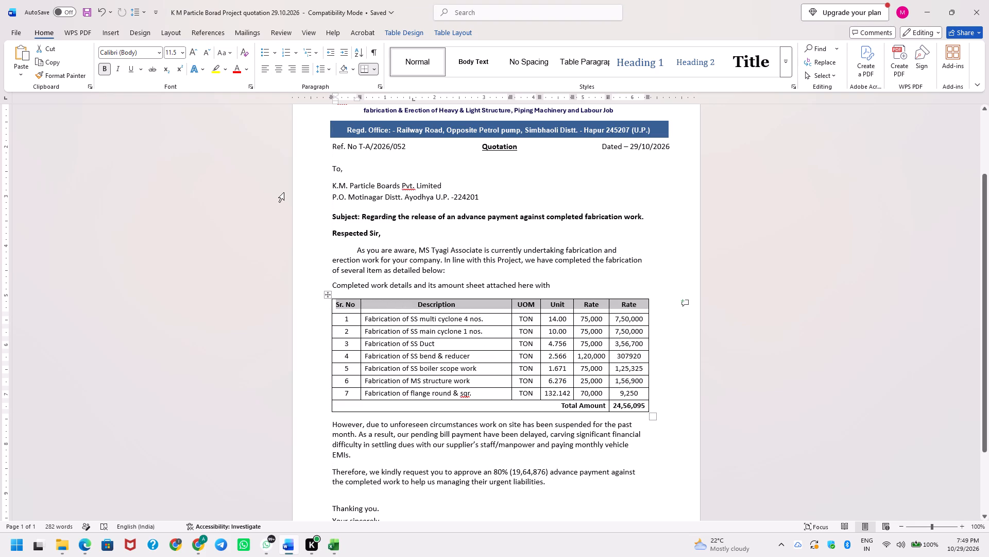
click(175, 56)
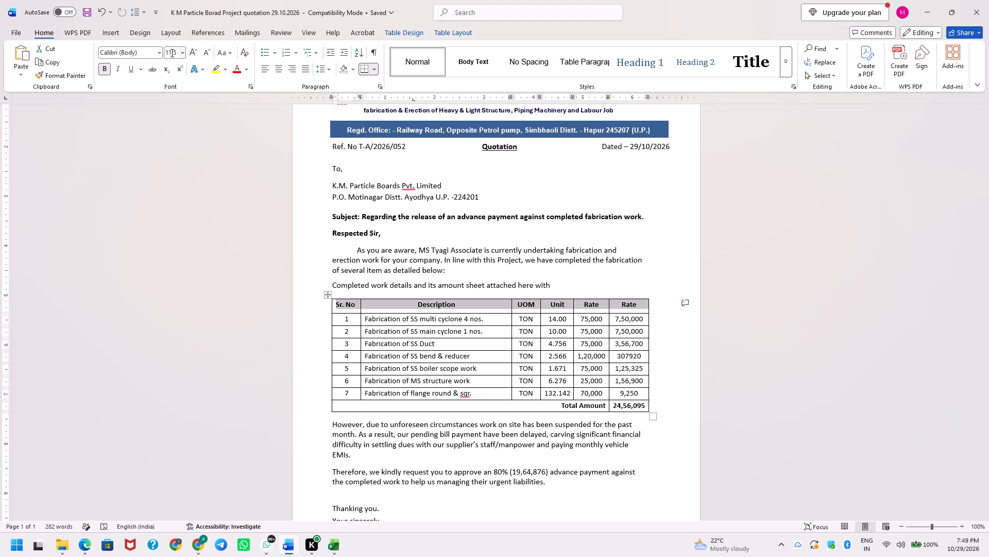
click(172, 53)
text(12)
text(.5)
key(Return)
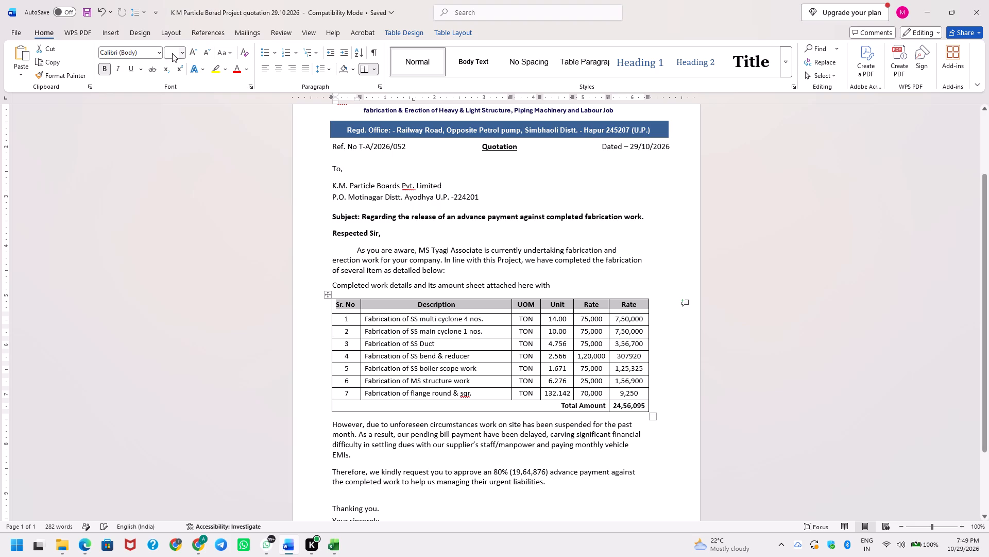
Set the seven item rows of the completed-work table to font size 12.
key(Down)
key(Down)
key(Up)
key(Up)
key(Down)
key(shift+Down)
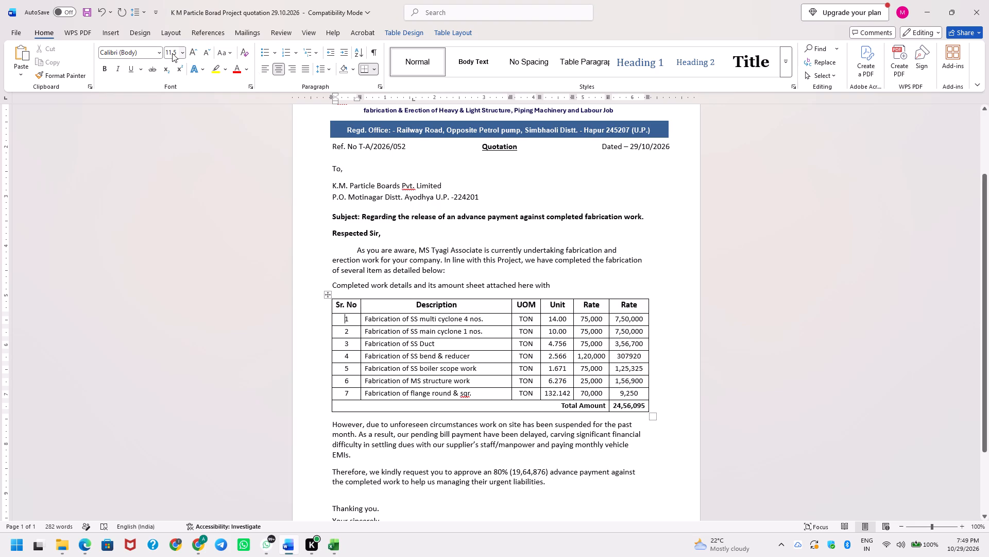
key(shift+Down)
key(shift+Right)
key(shift+Down)
key(shift+Down)
key(shift+Right)
key(shift+Down)
key(shift+Right)
key(shift+Right)
key(shift+Down)
key(shift+Right)
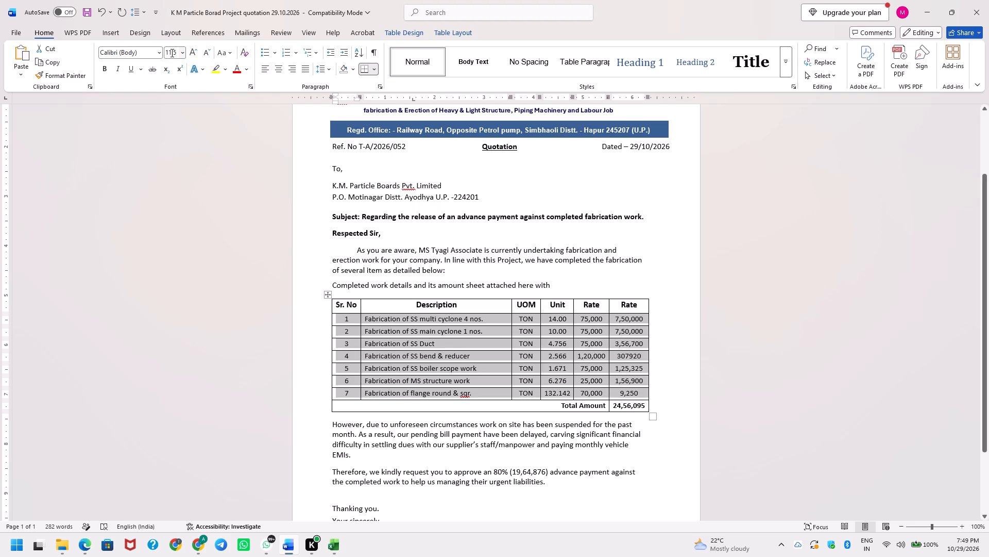
click(171, 56)
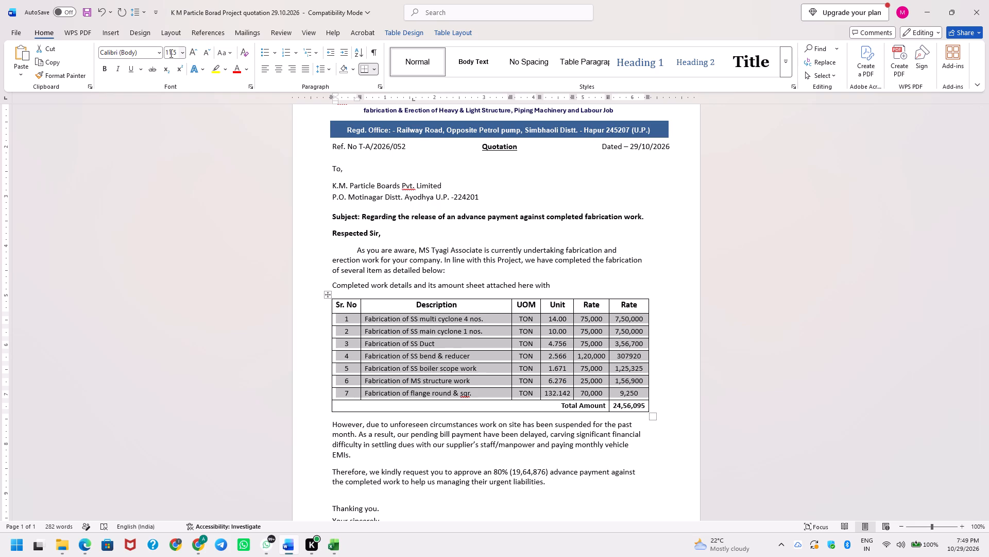
click(171, 54)
text(12)
key(Return)
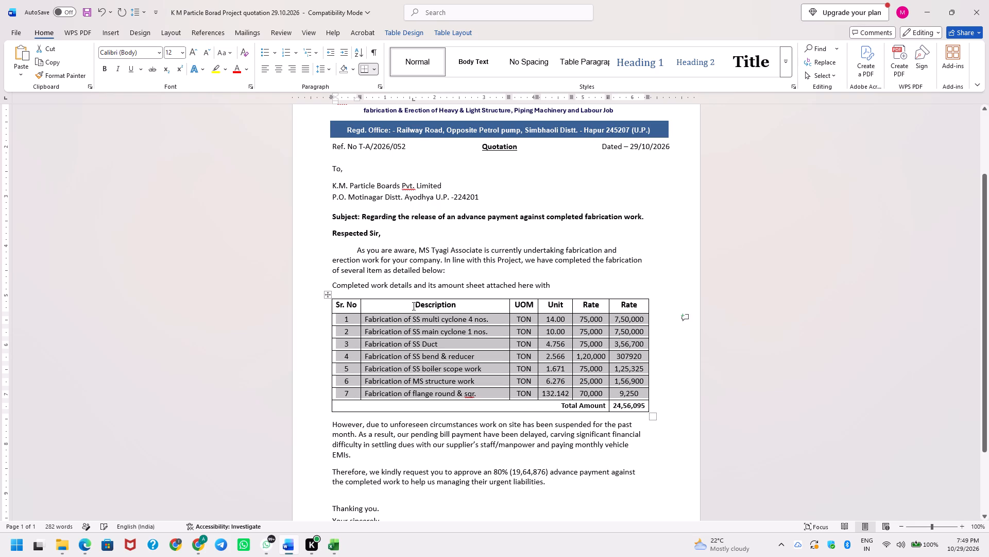
Set the Total Amount row of the completed-work table to font size 12.5 and save the document.
click(516, 412)
click(515, 409)
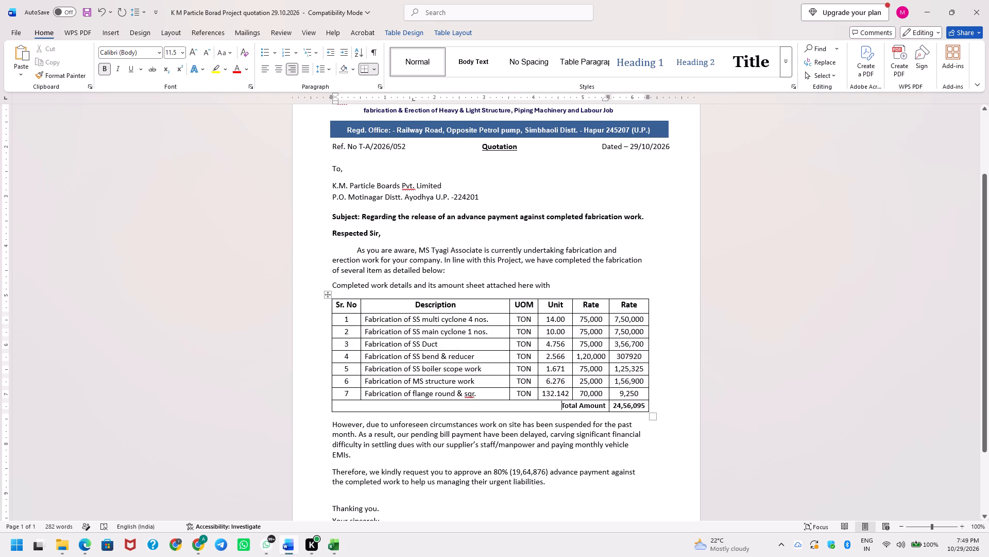
key(shift+Right)
key(shift+Right)
key(shift+Right)
key(shift+Right)
key(ctrl+shift+Right)
key(ctrl+shift+Right)
key(ctrl+shift+Right)
key(ctrl+shift+Right)
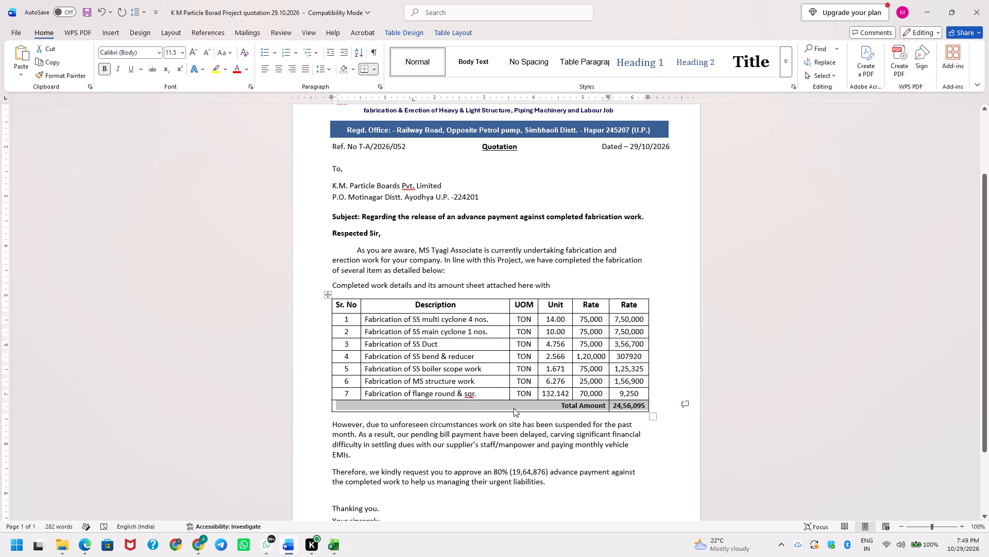
click(171, 52)
text(12.5)
key(Return)
key(ctrl+s)
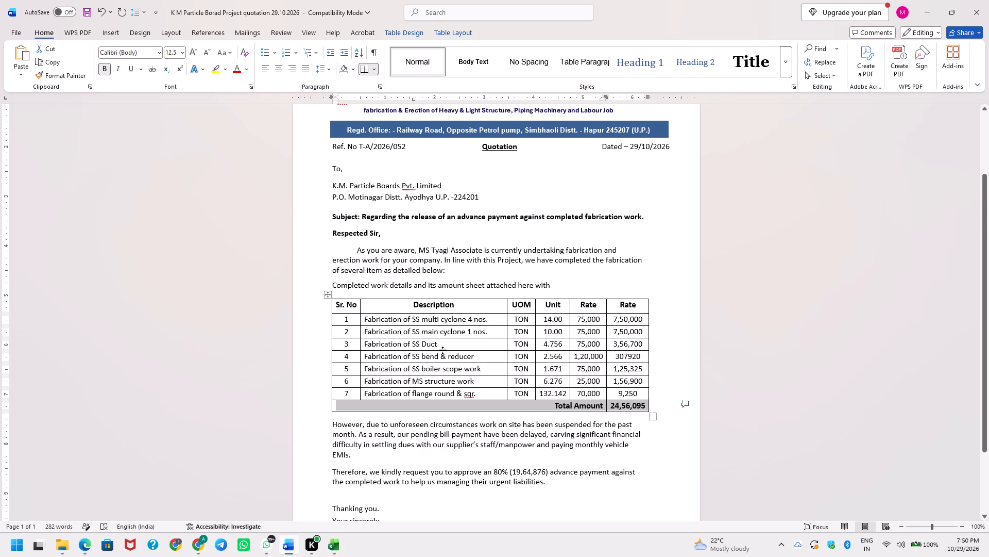
Make the bracketed amount (19,64,876) in the 80% advance request sentence bold.
scroll(548, 401, down, 1)
click(582, 424)
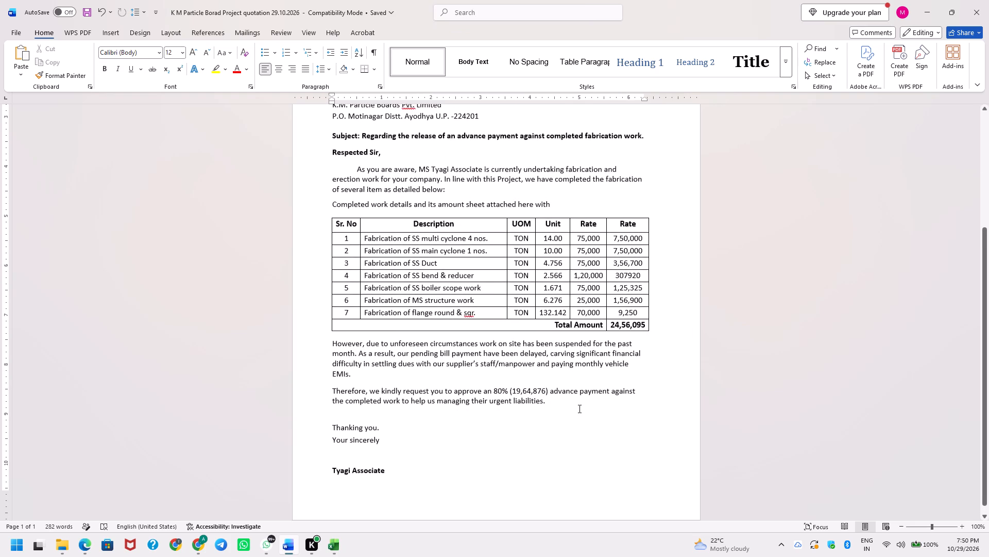
click(547, 394)
key(Right)
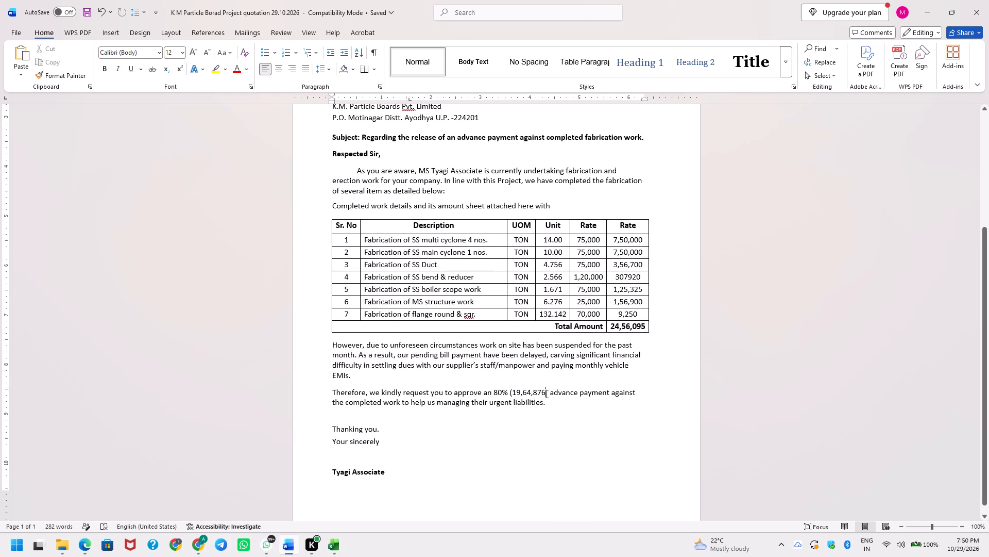
key(ctrl+shift+Left)
key(ctrl+shift+Left)
key(ctrl+shift+Left)
key(ctrl+shift+Left)
key(ctrl+shift+Left)
key(ctrl+shift+Left)
key(ctrl+shift+Left)
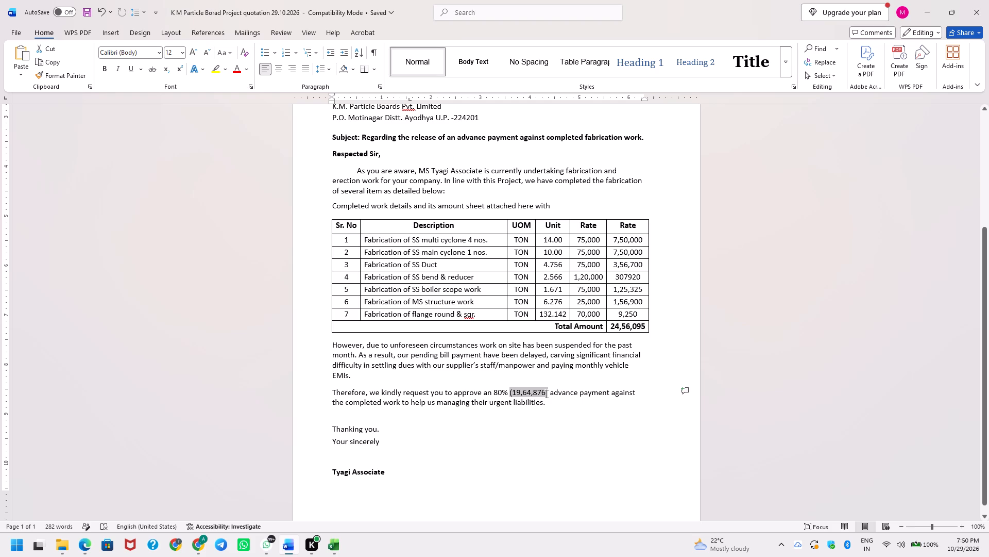
key(ctrl+b)
Insert "Rs. " before the amount inside the brackets of the advance request sentence and save the document.
key(Left)
key(Right)
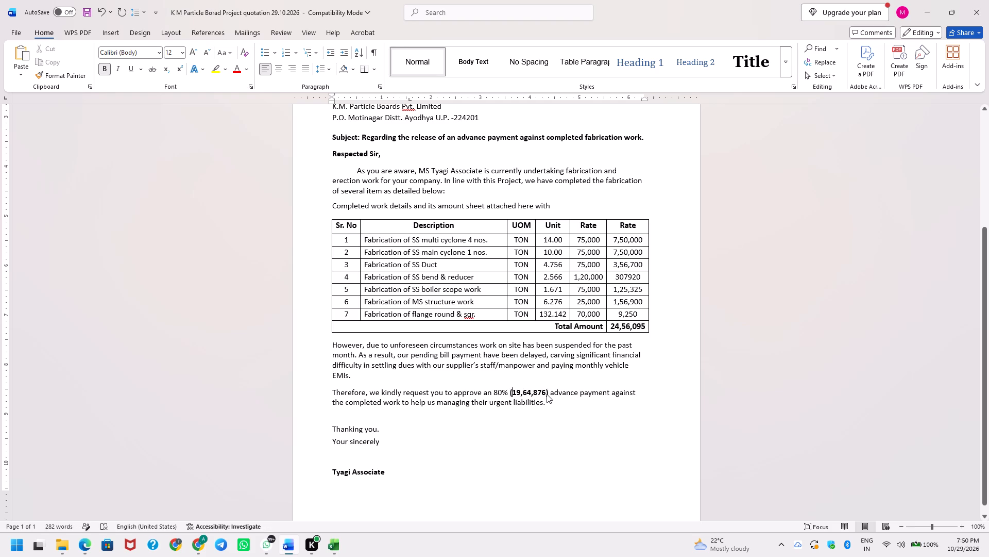
text(Rs.)
key(space)
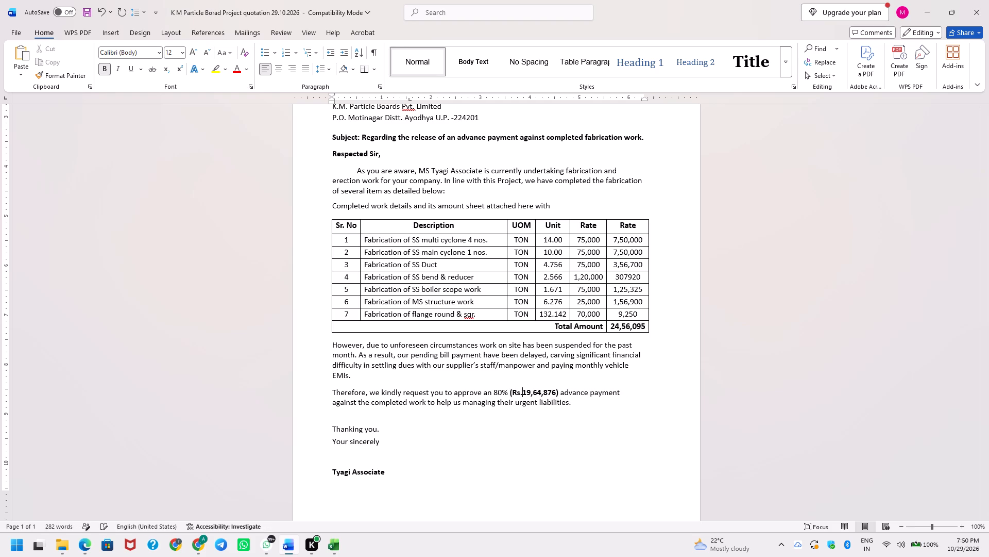
key(ctrl+Right)
key(ctrl+Right)
key(ctrl+Right)
key(ctrl+s)
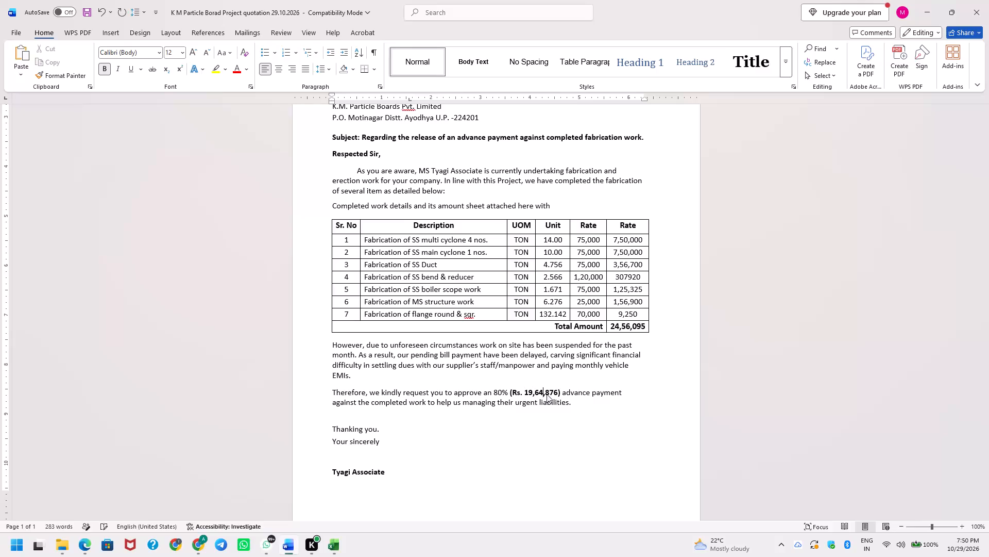
key(ctrl+Right)
key(ctrl+Right)
key(ctrl+Right)
key(ctrl+s)
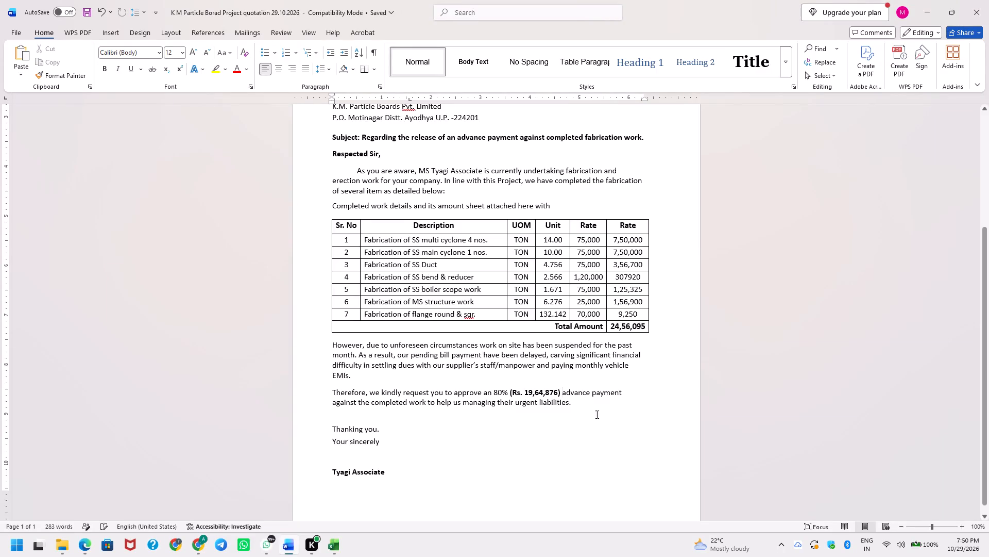
Review the letter's layout from the letterhead to the closing, including in the print preview.
scroll(640, 439, up, 1)
scroll(576, 398, up, 1)
scroll(576, 398, down, 1)
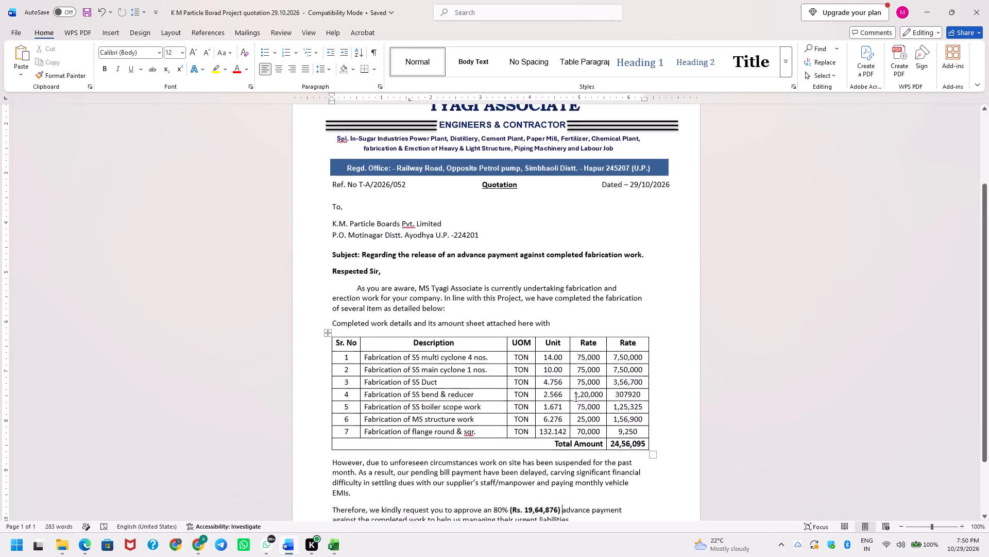
scroll(576, 398, down, 2)
scroll(469, 354, up, 1)
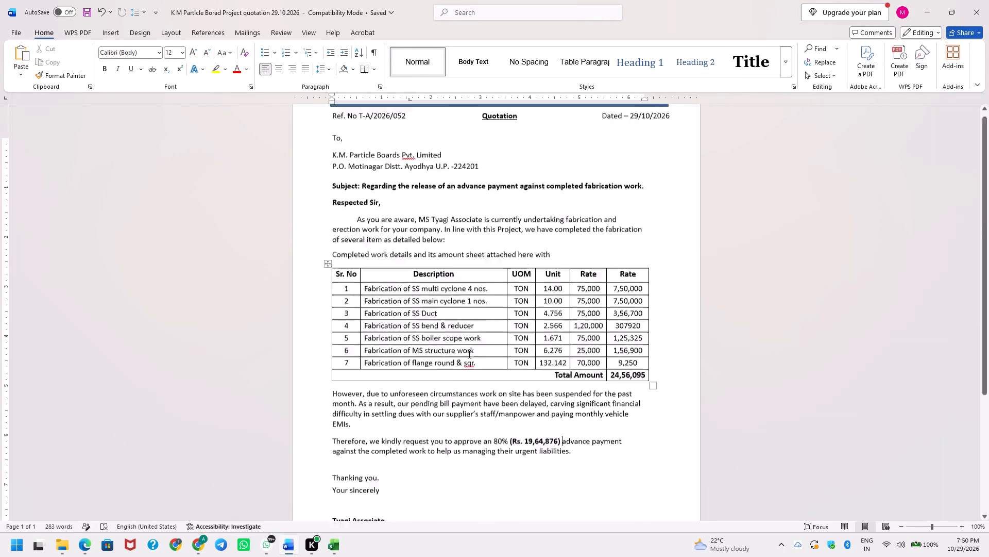
scroll(469, 354, up, 1)
key(ctrl+p)
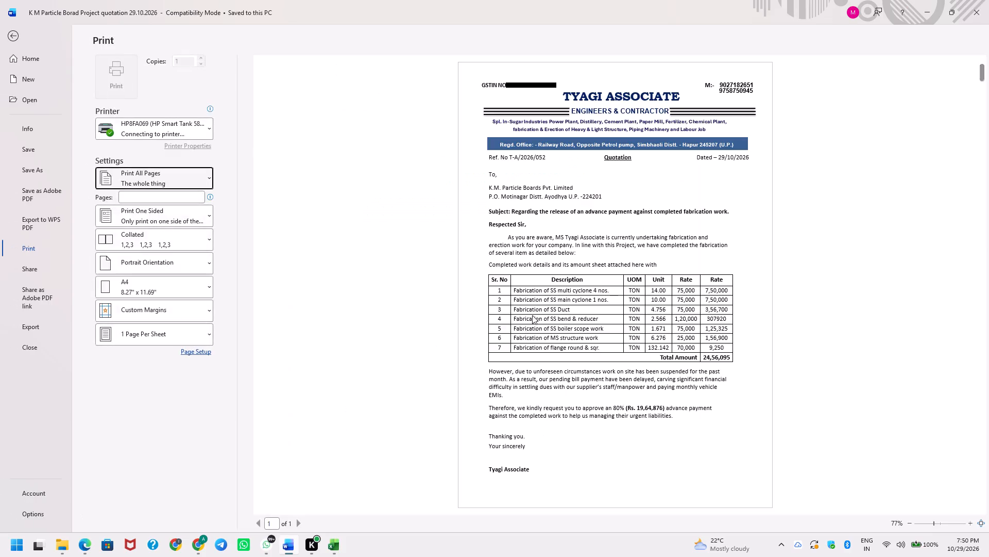
key(Escape)
Replace the heading word between the reference number and the date with "QUOTATION" in capitals and save.
scroll(517, 192, up, 1)
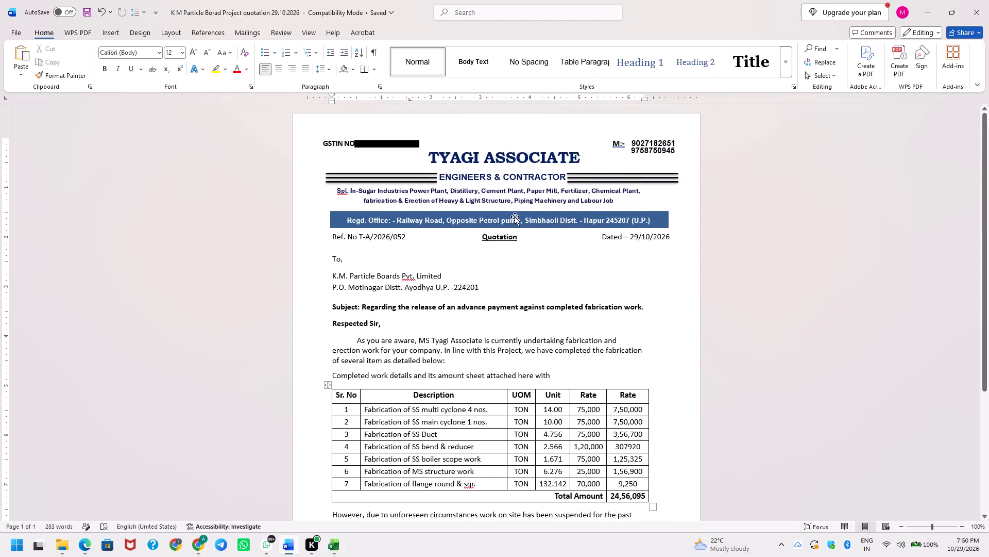
click(515, 240)
key(ctrl+shift+Left)
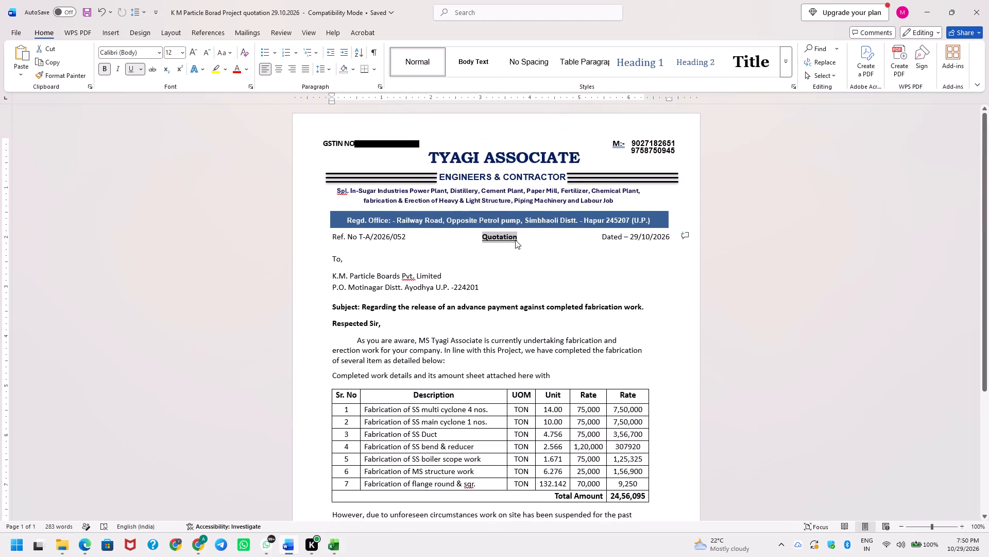
text(QUOTATION)
key(ctrl+s)
Choose Microsoft Print to PDF as the printer and return to the letter without printing.
key(ctrl+p)
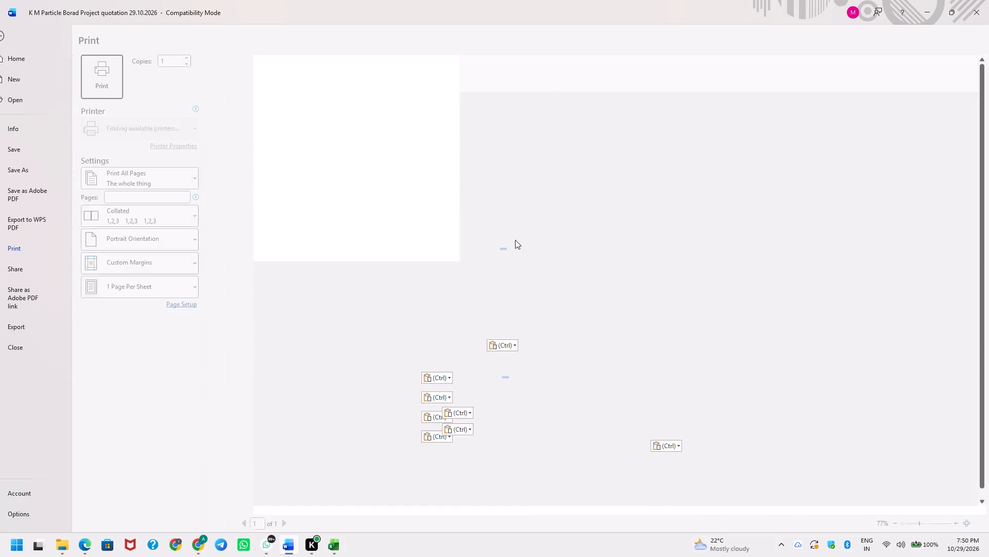
click(181, 130)
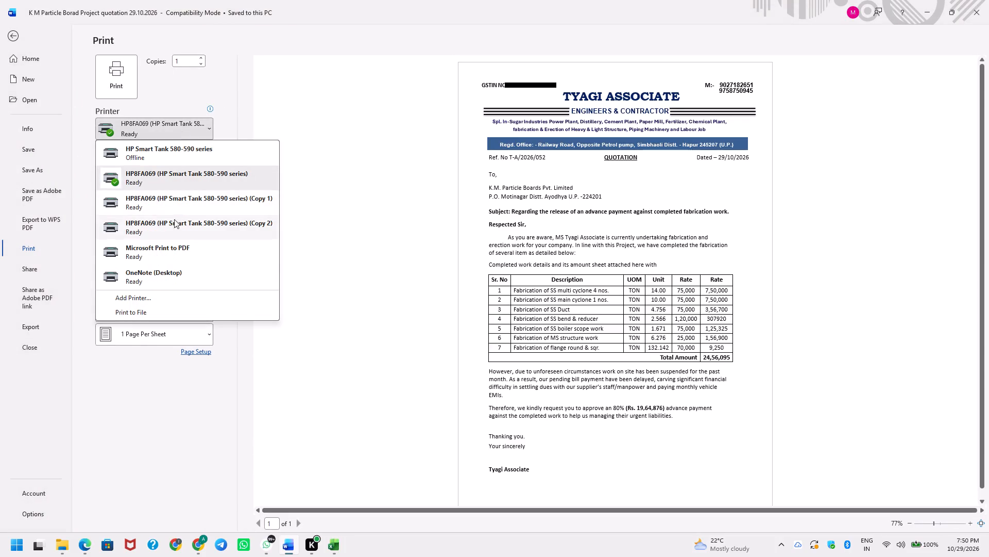
click(167, 252)
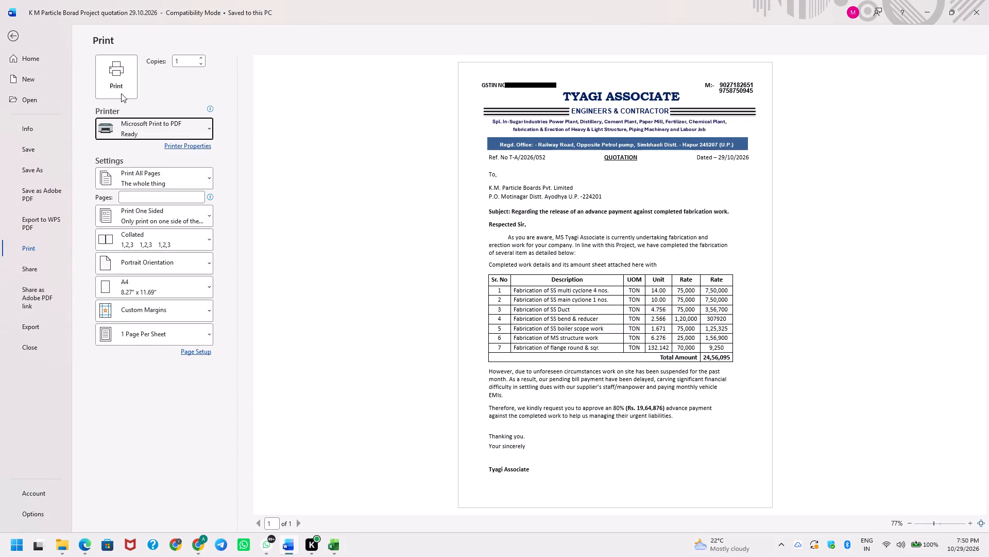
key(Escape)
Delete one blank line between the advance request paragraph and "Thanking you." and save the document.
key(Down)
key(Down)
key(Down)
key(Down)
key(Down)
key(Down)
key(Down)
key(Down)
key(Down)
key(Down)
key(Down)
key(Down)
key(Down)
key(Down)
key(Down)
key(Down)
key(Down)
key(Down)
key(Down)
key(Down)
key(Down)
key(Down)
key(Down)
key(Down)
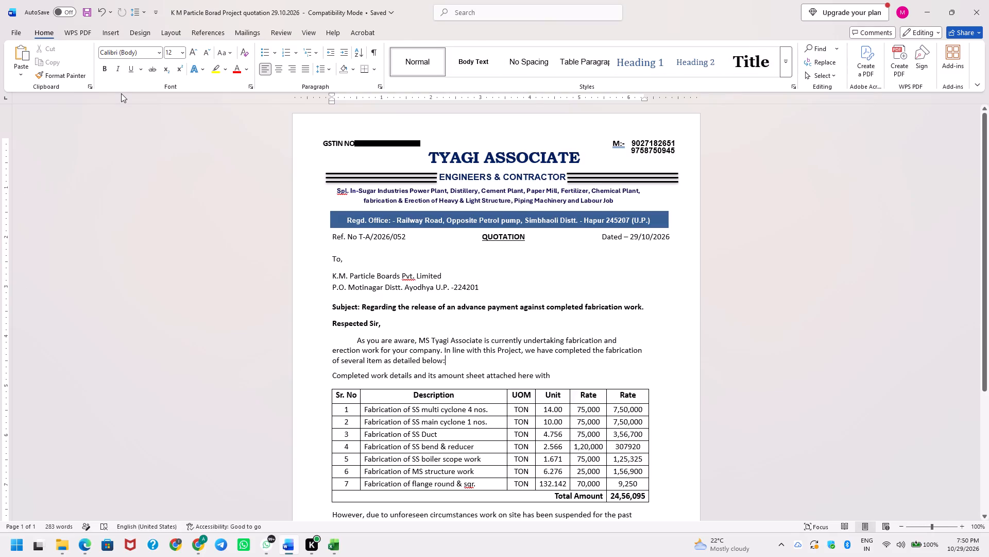
key(Up)
key(Up)
key(Up)
key(Up)
key(Up)
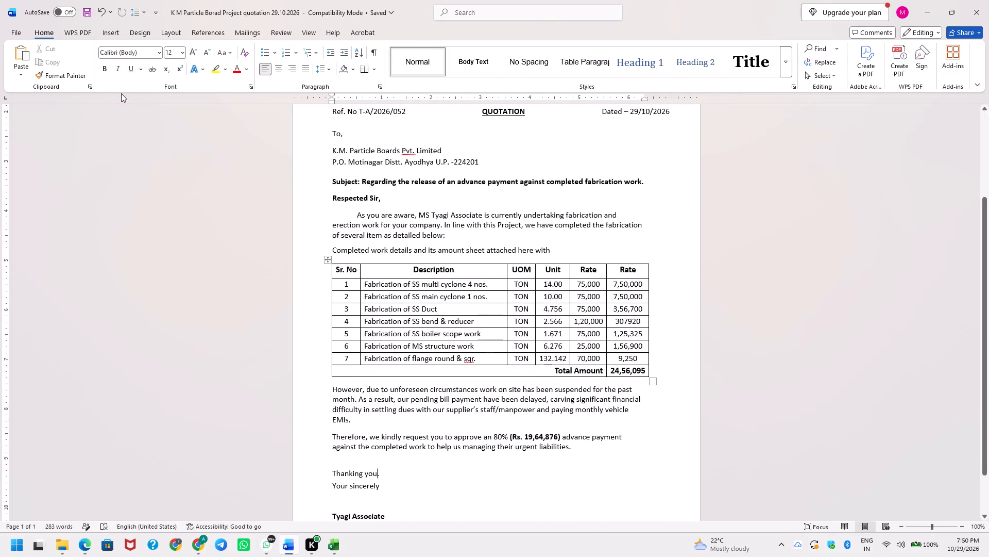
key(Up)
key(Up)
key(Delete)
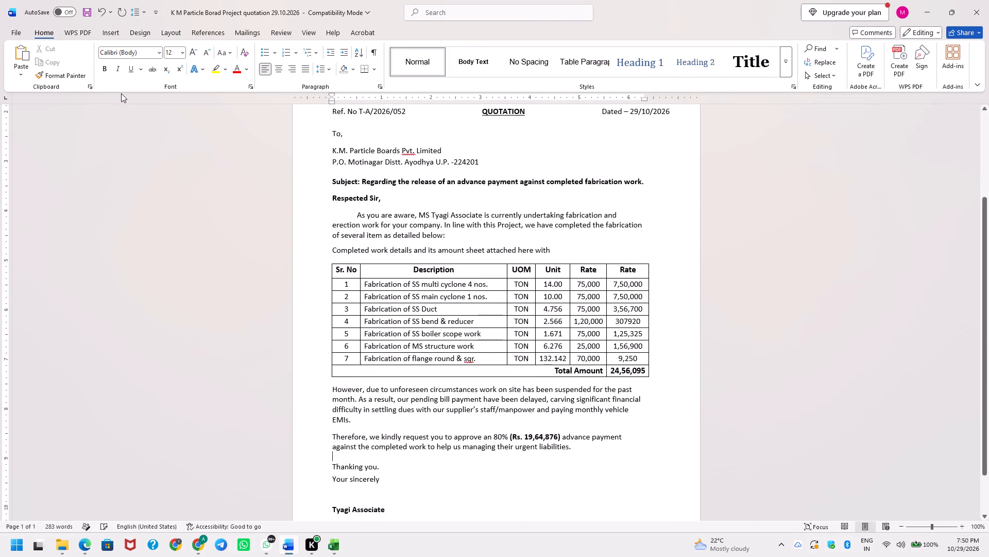
key(ctrl+s)
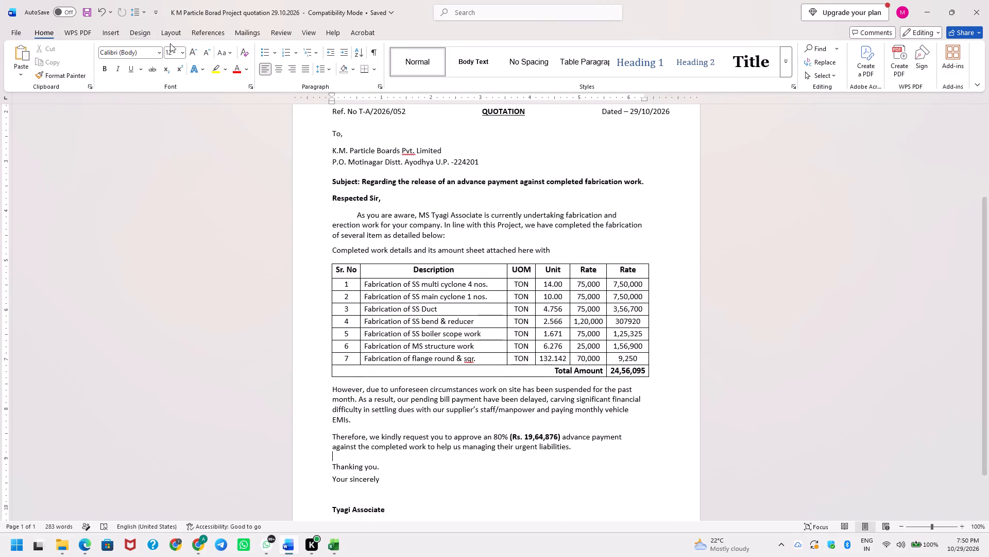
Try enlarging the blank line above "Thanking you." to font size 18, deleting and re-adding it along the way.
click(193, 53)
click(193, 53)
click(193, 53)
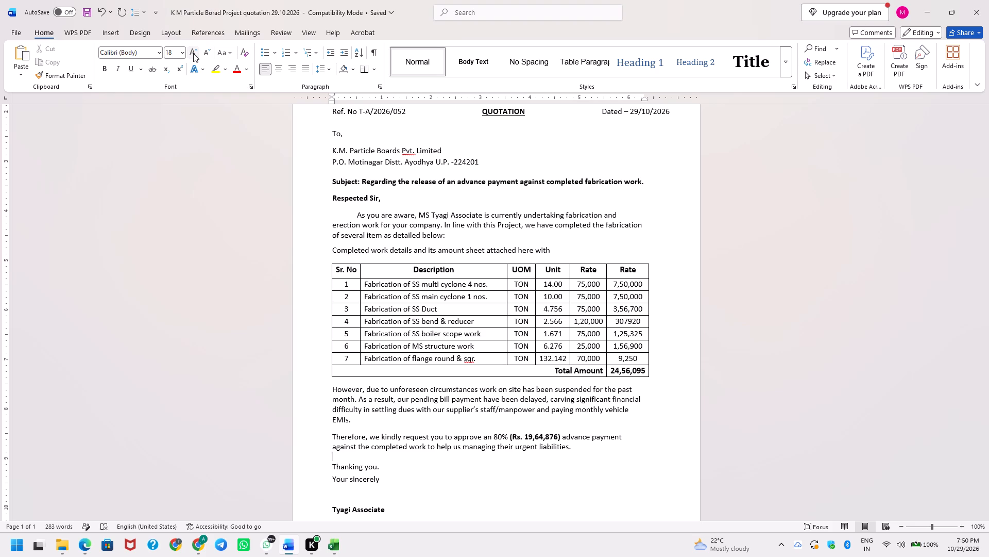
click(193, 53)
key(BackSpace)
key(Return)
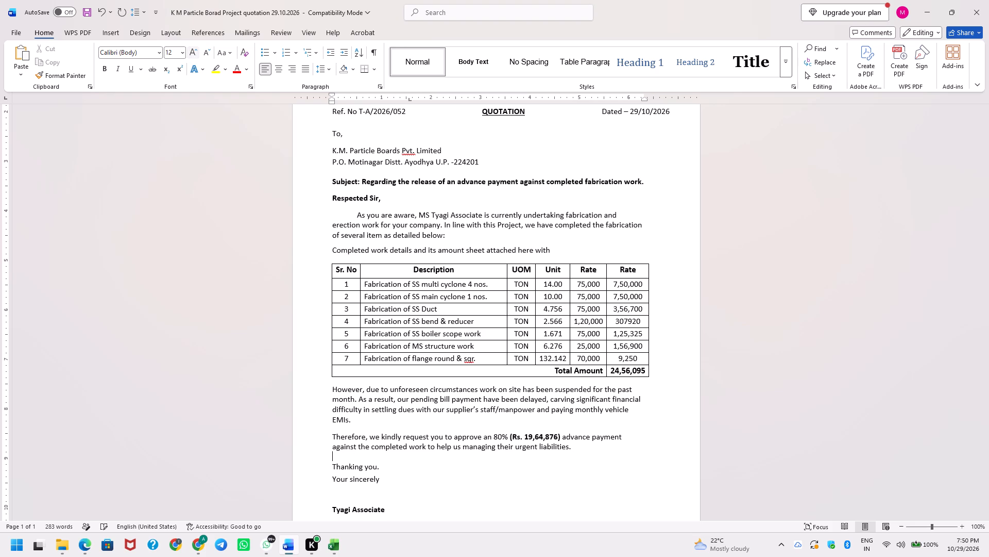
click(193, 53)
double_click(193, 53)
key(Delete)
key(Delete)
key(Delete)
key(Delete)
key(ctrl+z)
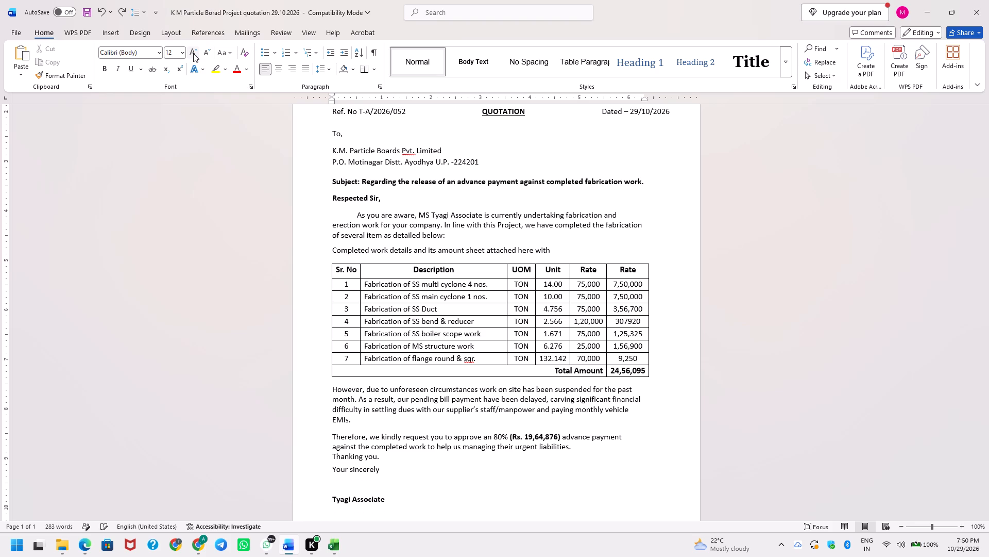
Insert a blank line above "Thanking you.", set it to font size 14, and save the document.
key(Return)
key(Up)
triple_click(193, 53)
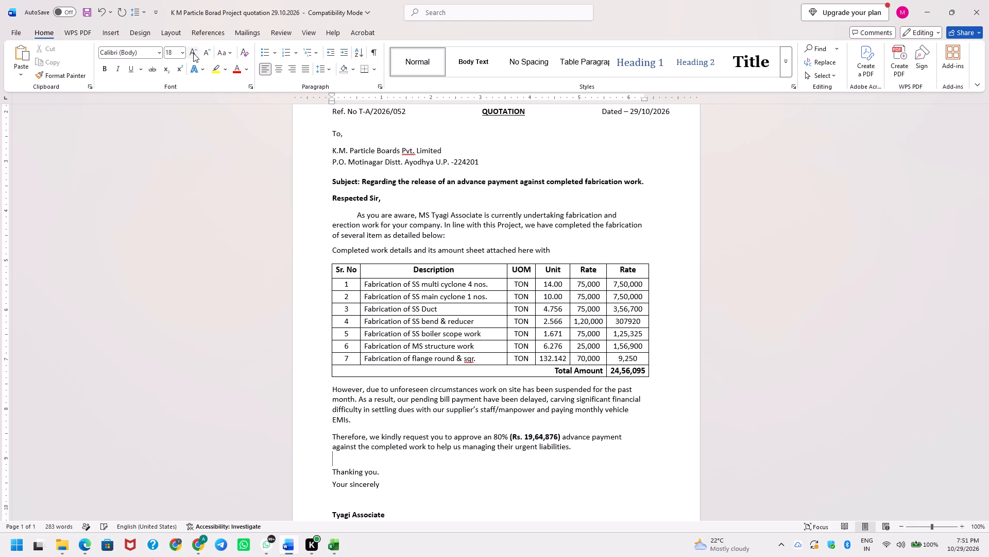
click(193, 53)
triple_click(209, 53)
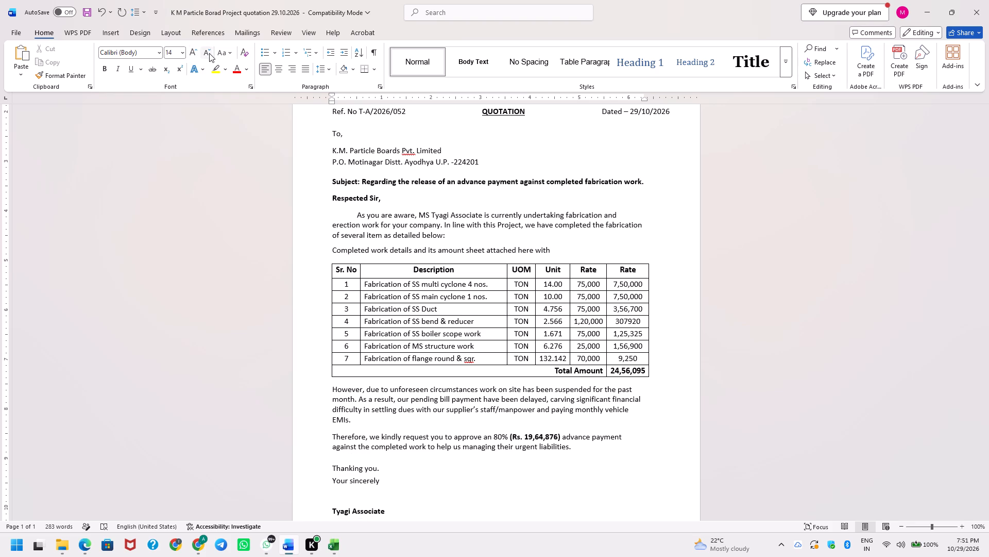
key(Down)
key(Down)
key(Down)
key(Down)
key(Down)
key(Up)
key(ctrl+s)
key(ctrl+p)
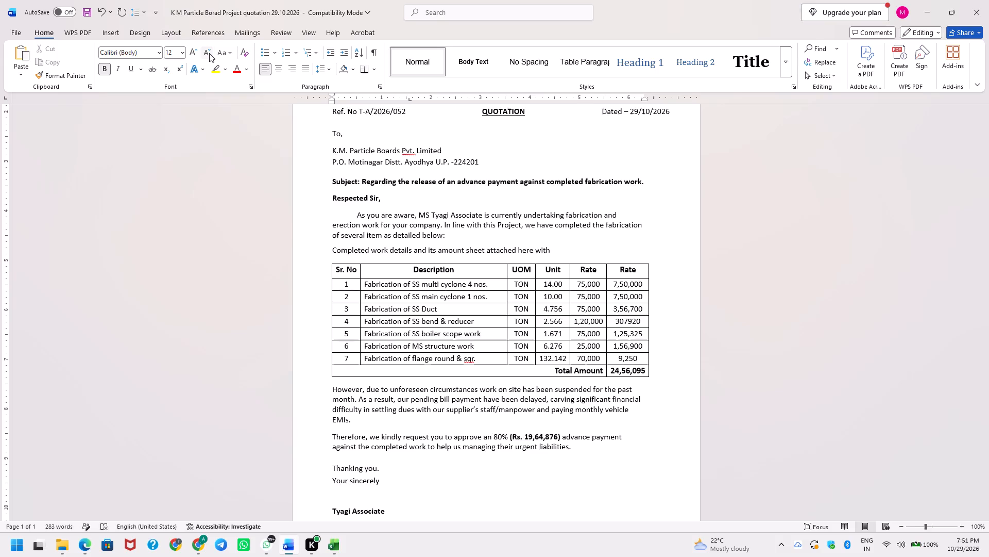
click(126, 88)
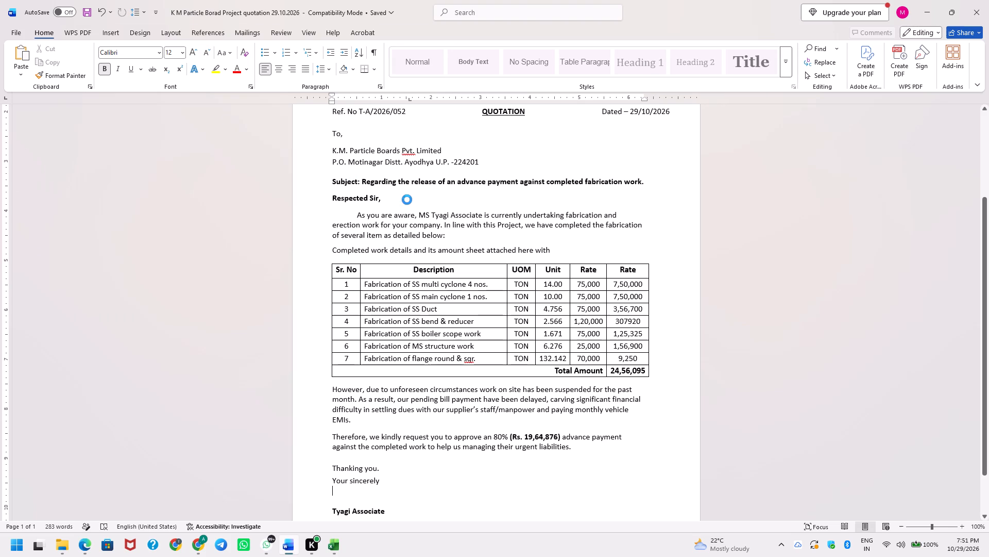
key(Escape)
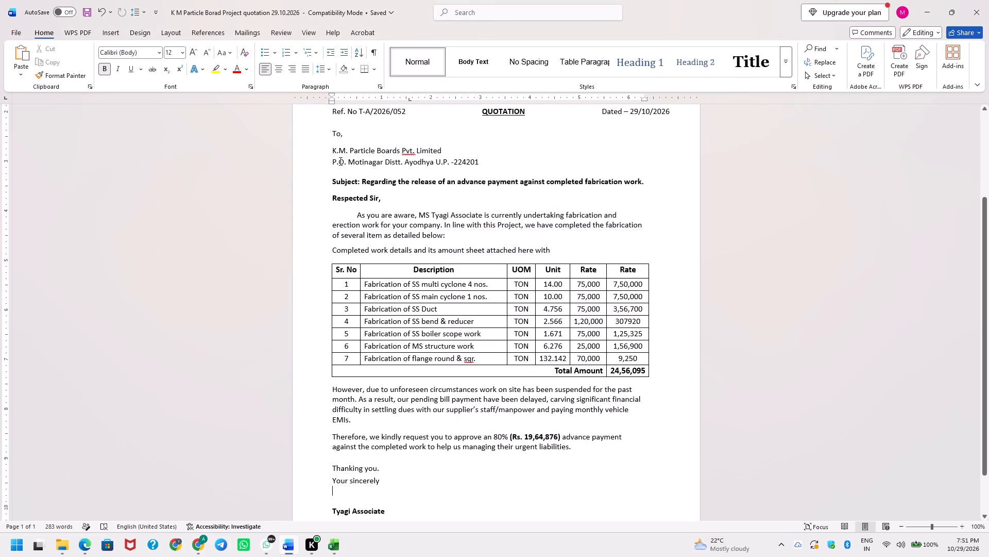
Justify the letter text from the subject line down to the "Tyagi Associate" signature.
drag(329, 183, 439, 308)
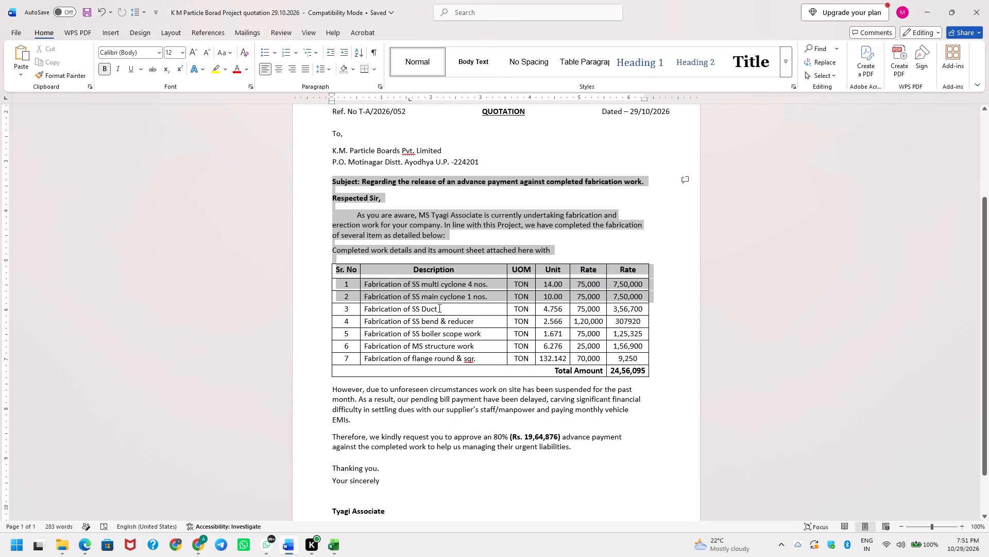
drag(439, 308, 500, 508)
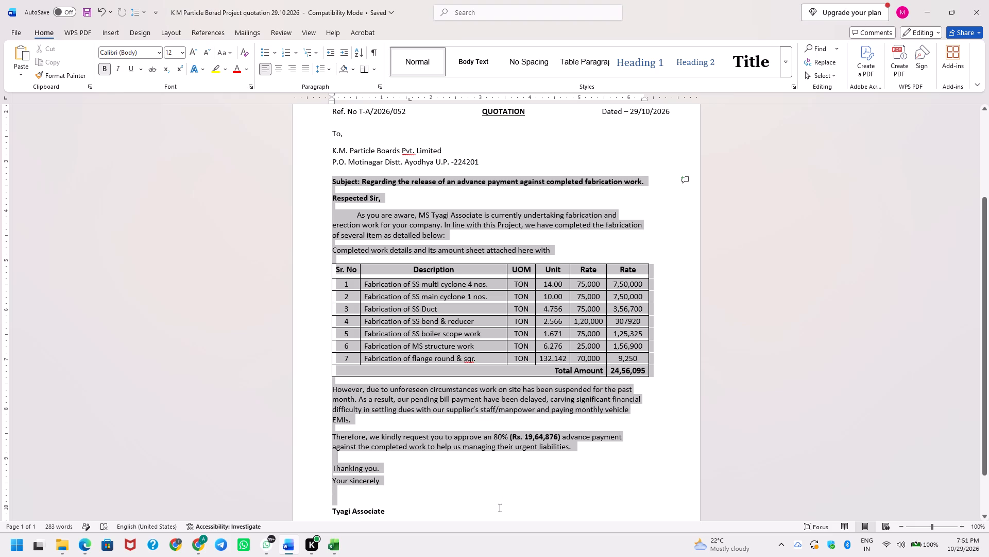
drag(500, 508, 500, 509)
click(302, 70)
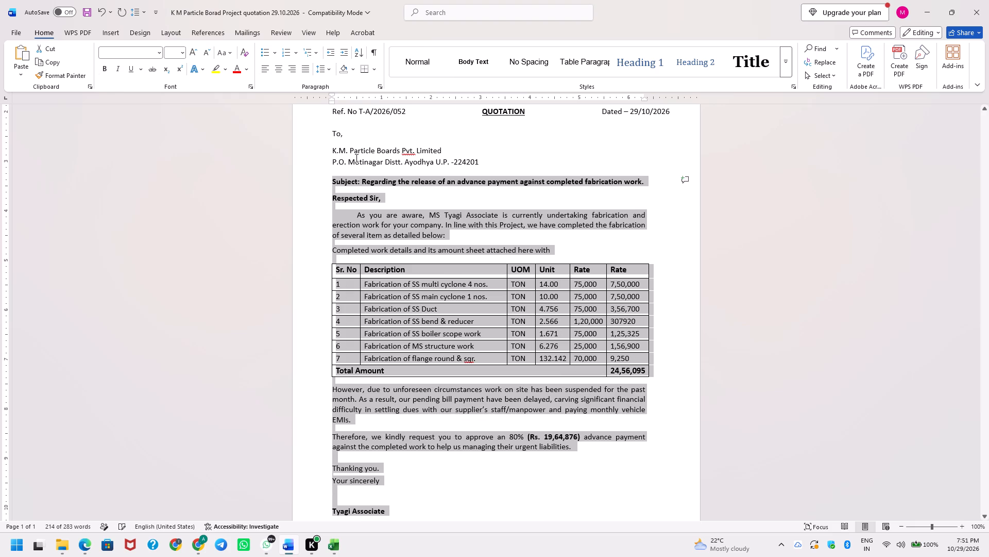
Center the UOM, Unit and both Rate columns of the work table, along with the Total Amount row.
click(543, 334)
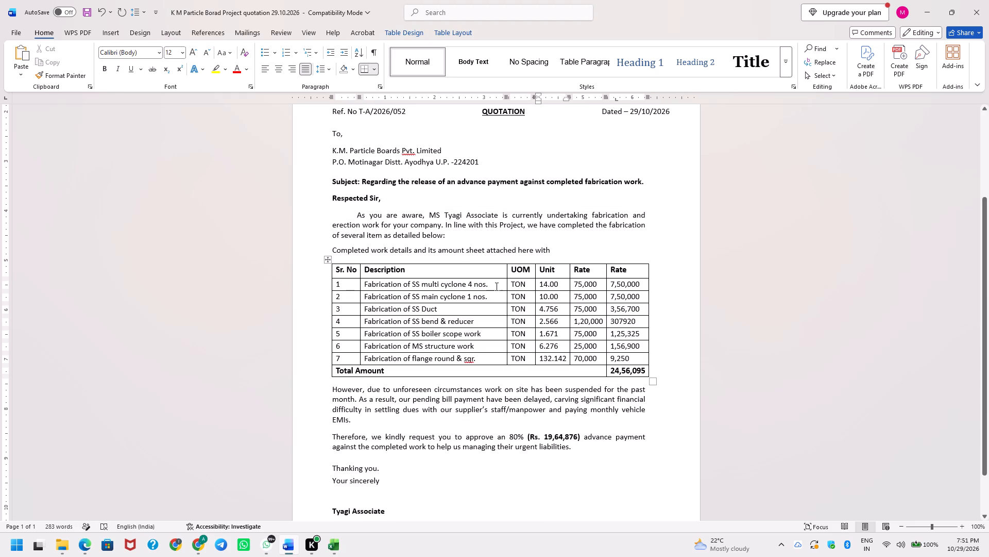
drag(513, 271, 610, 355)
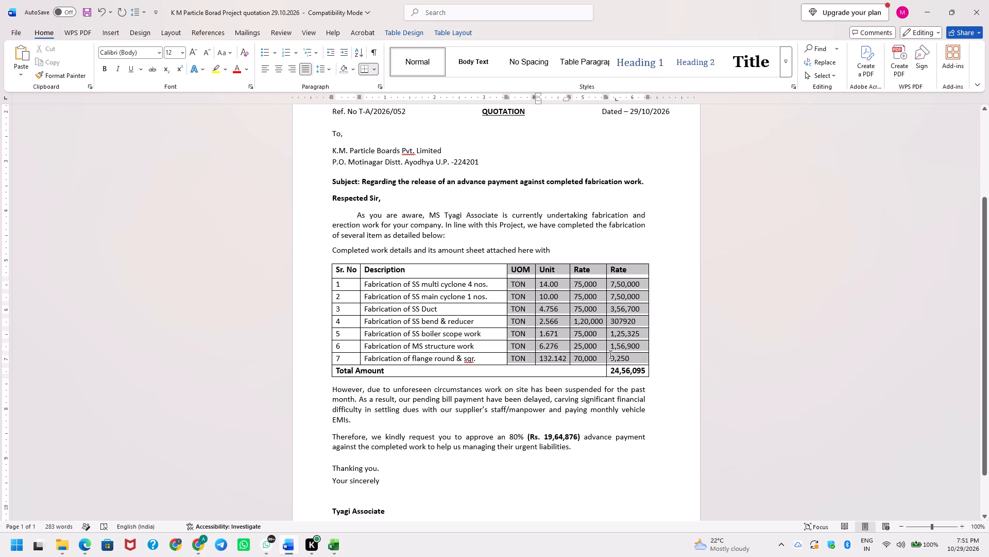
drag(610, 355, 628, 371)
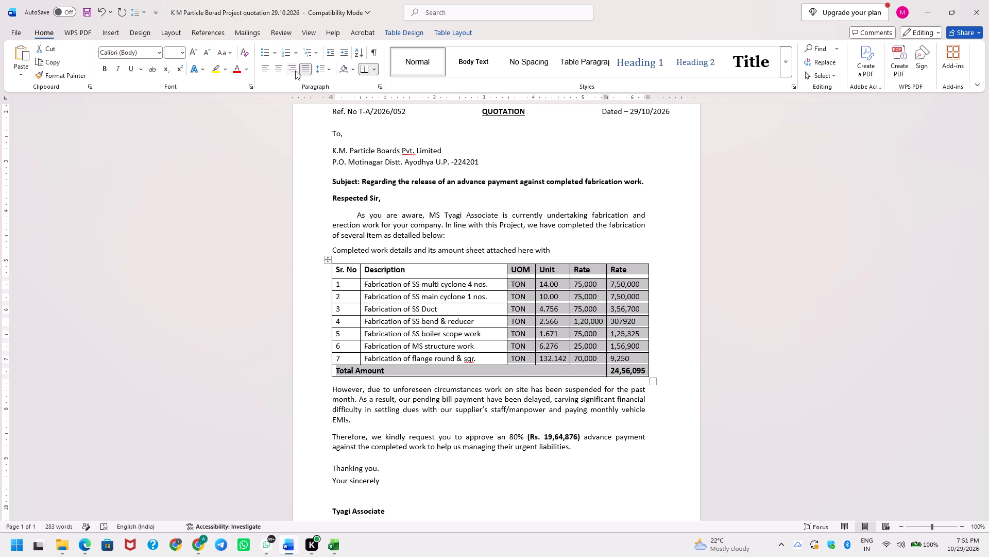
click(295, 70)
click(279, 67)
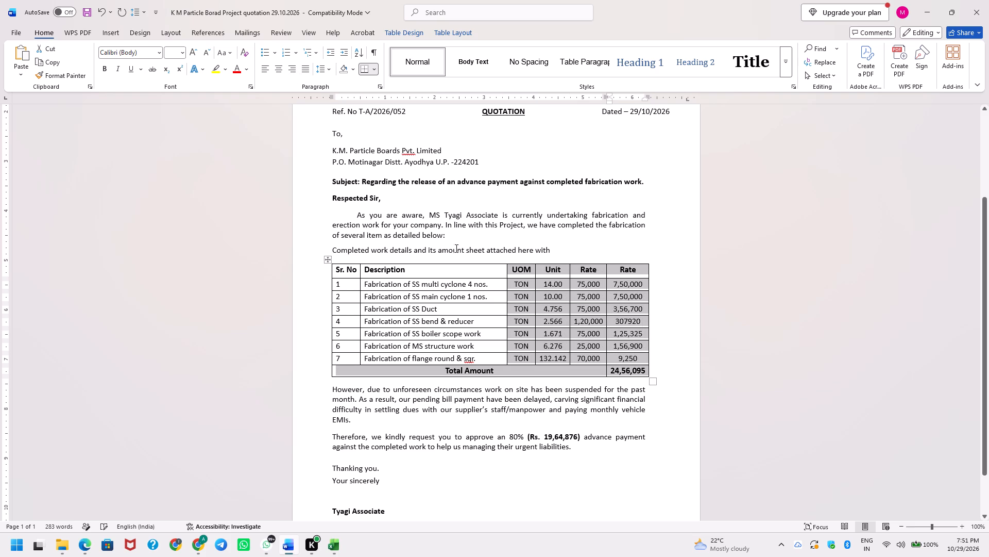
click(545, 370)
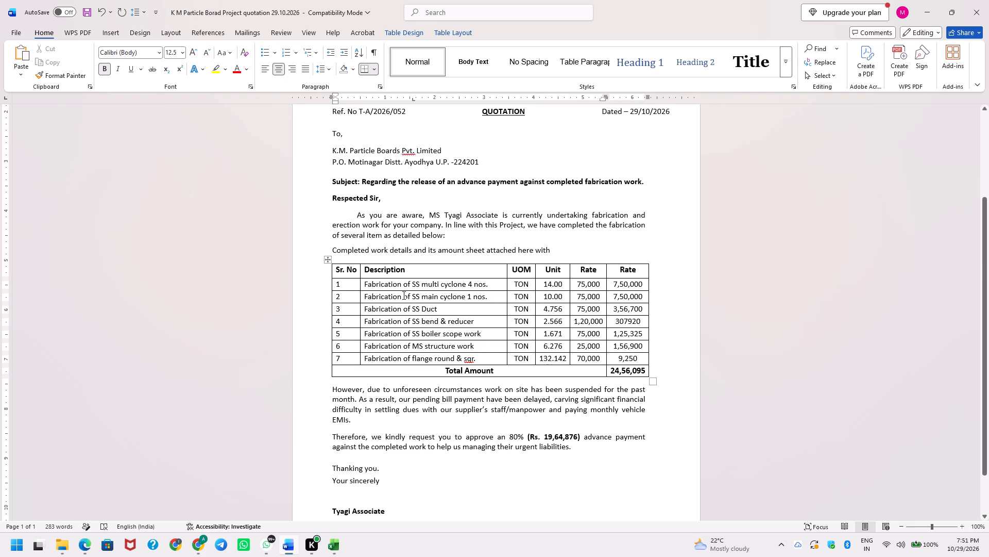
Center the serial numbers 1 to 7 in the Sr. No column and save the document.
click(332, 282)
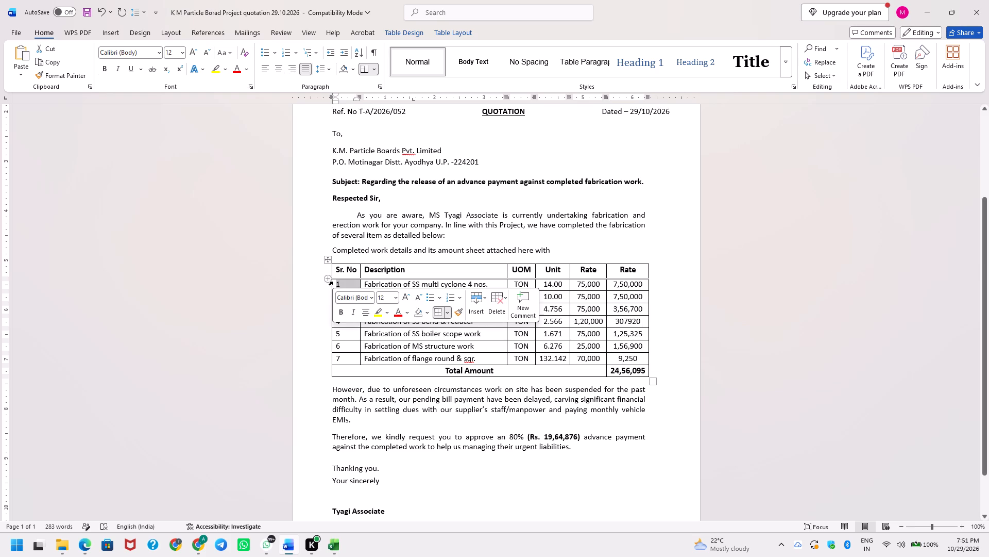
key(shift+Down)
key(shift+Down)
key(shift+Down)
key(shift+Down)
key(shift+Down)
key(shift+Down)
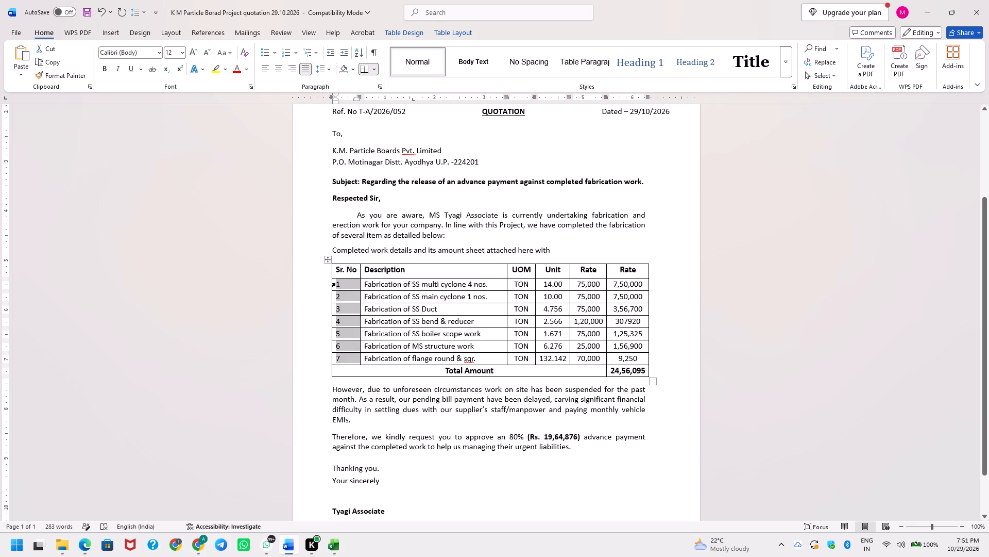
click(274, 69)
key(ctrl+s)
key(ctrl+s)
key(ctrl+s)
scroll(554, 308, down, 1)
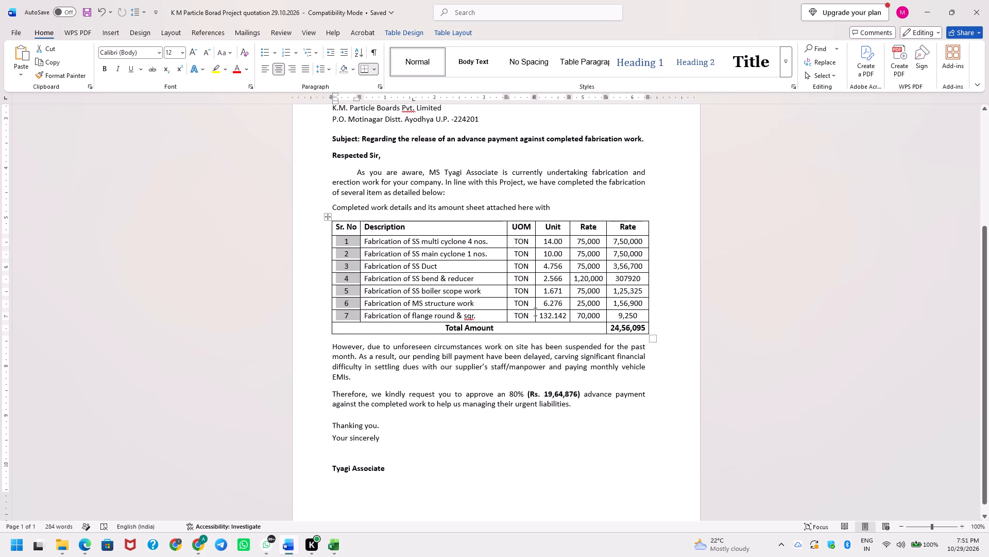
Change "MS" to "M/S" before Tyagi Associate in the opening paragraph and save the document.
click(521, 313)
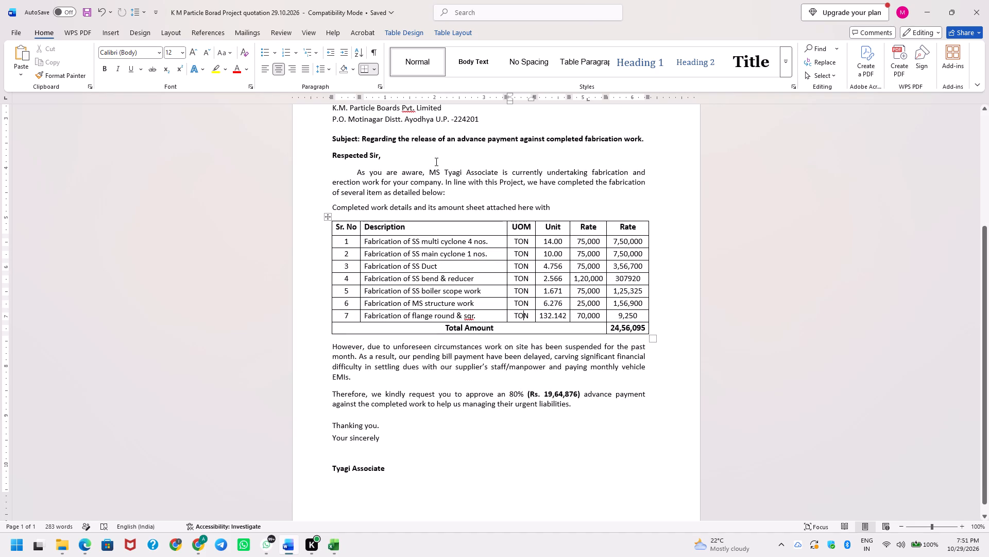
click(438, 172)
key(slash)
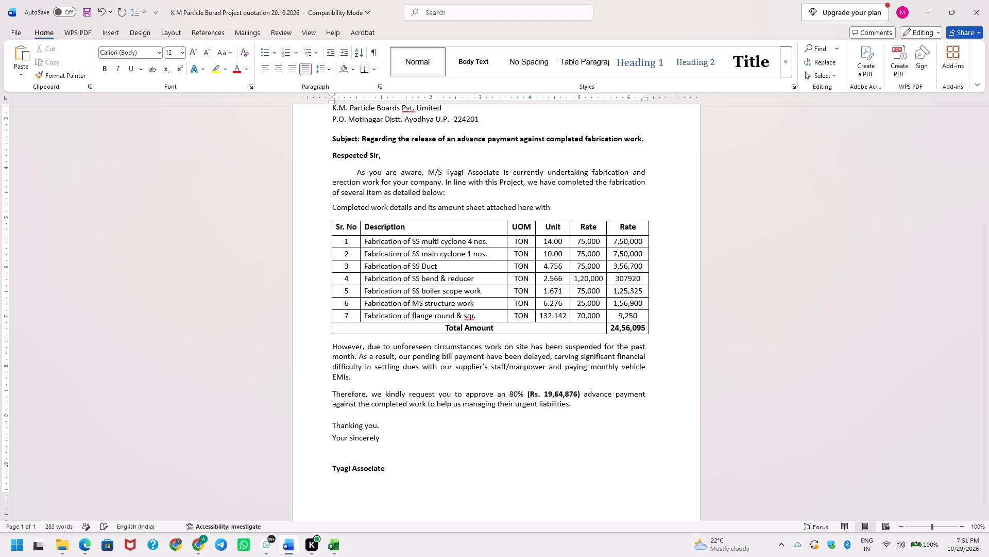
key(Left)
key(Left)
key(Left)
key(Right)
key(Right)
key(ctrl+s)
key(ctrl+s)
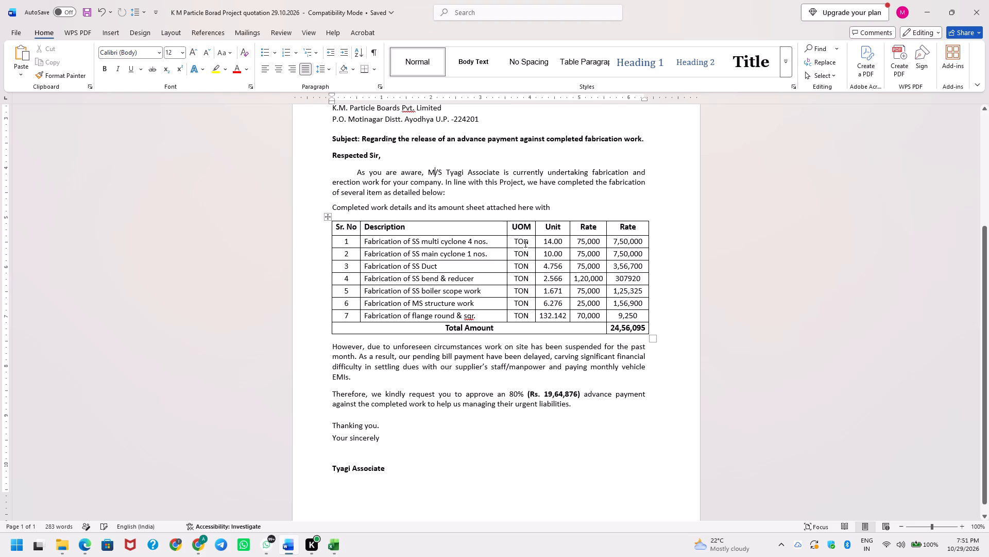
key(ctrl+s)
Insert "2 nos." after "round" in the row 7 flange description, checking the quantity in the Excel Flange fab sheet.
scroll(525, 243, down, 1)
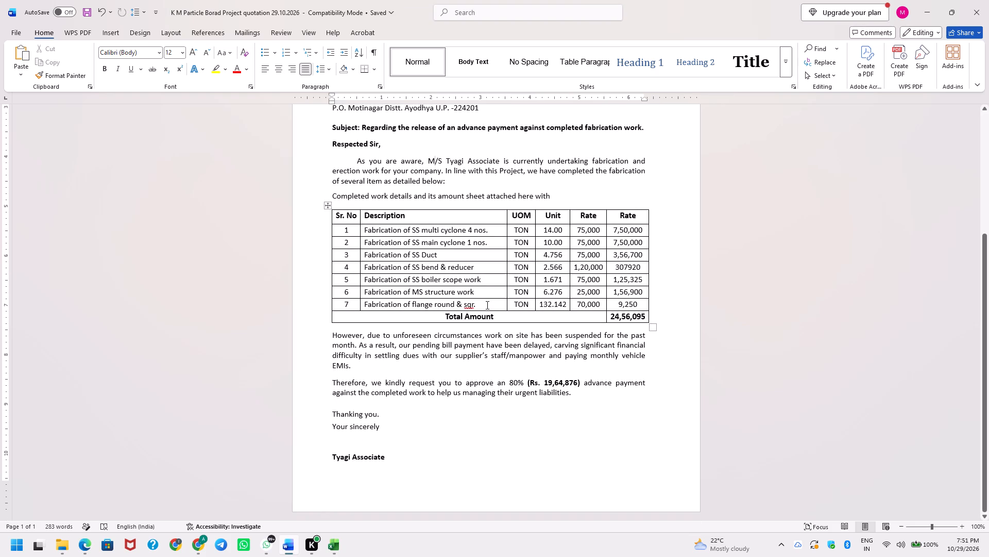
click(487, 305)
key(space)
key(alt+Tab)
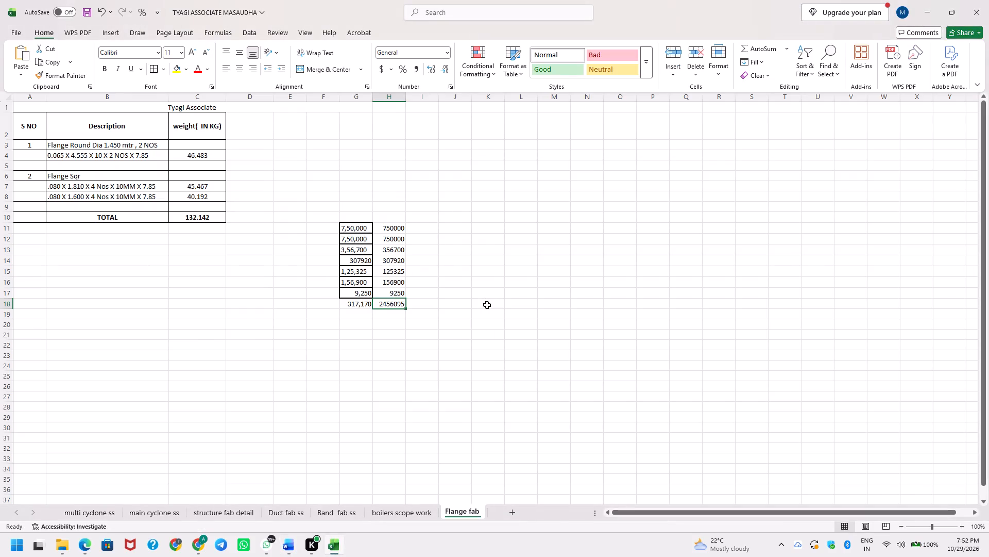
key(alt+Tab)
key(ctrl+Left)
key(ctrl+Left)
key(ctrl+Left)
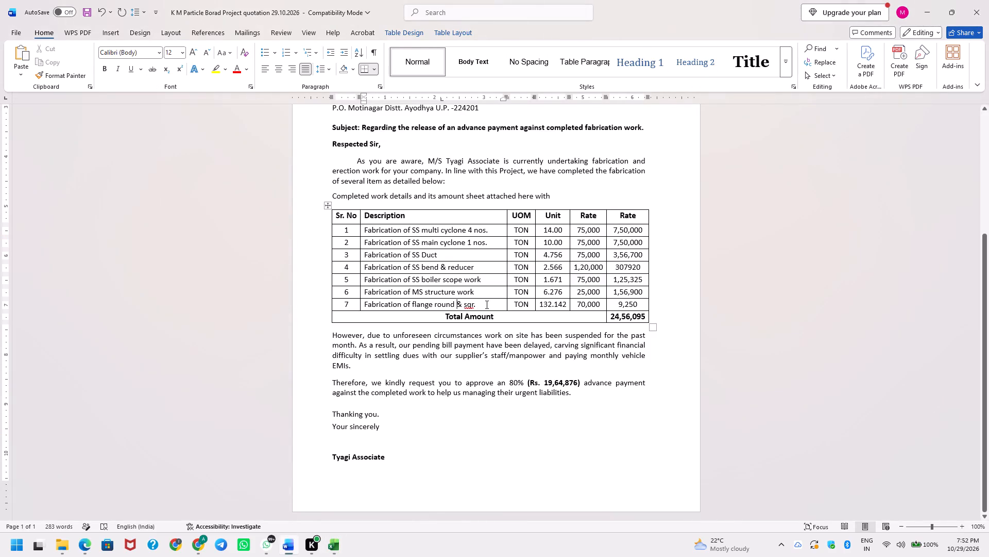
text(2 nos)
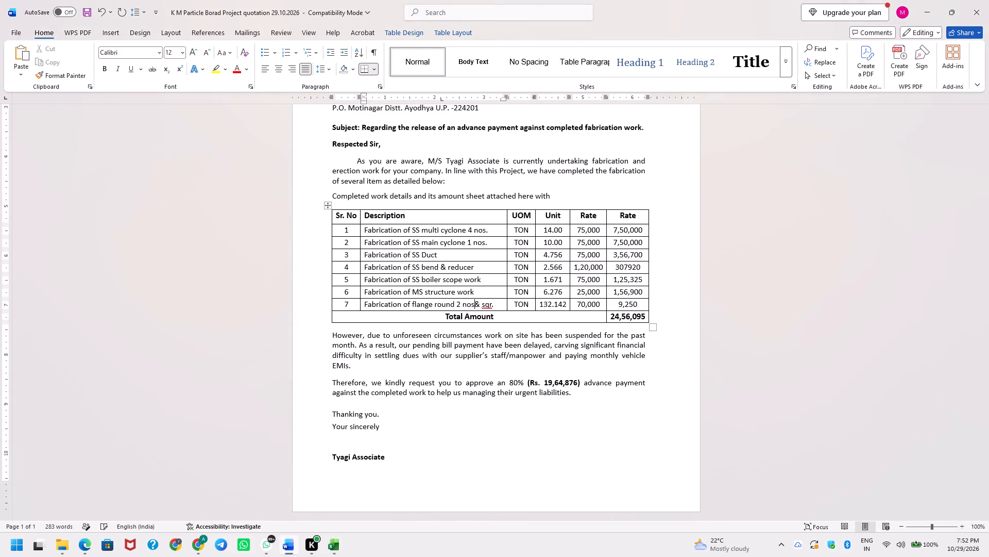
key(space)
key(ctrl+Right)
key(Left)
key(Left)
key(Left)
key(period)
Add "8 nos." after "sqr." in the row 7 flange description, checking the quantities in the Excel Flange fab sheet.
key(ctrl+Right)
key(Right)
key(ctrl+Right)
key(Right)
key(alt+Tab)
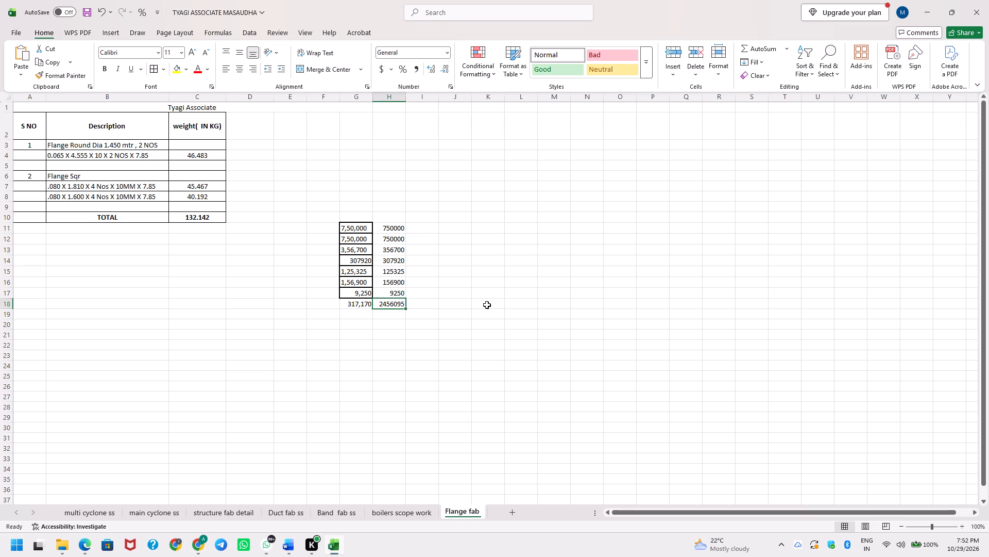
key(alt+Tab)
key(Right)
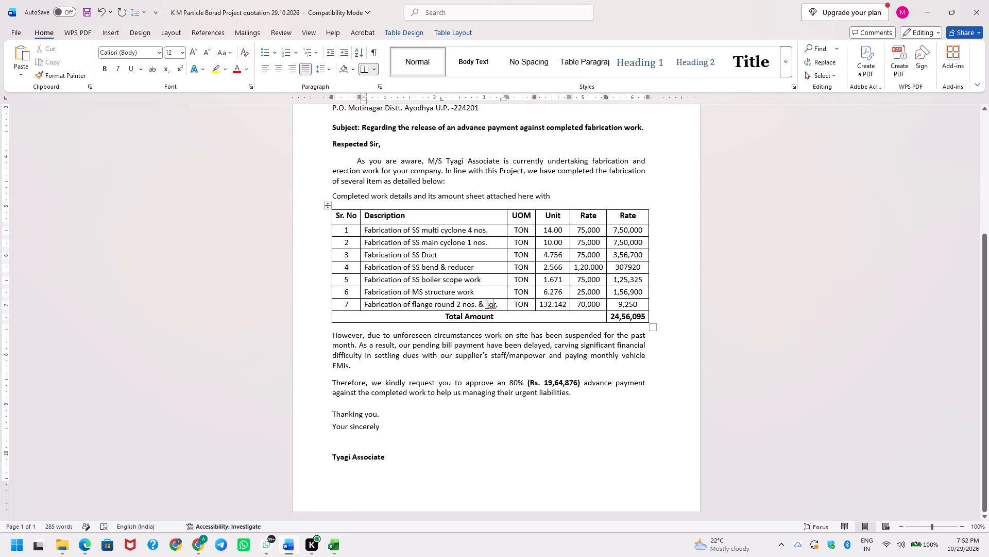
key(Right)
key(Right)
key(space)
text(8)
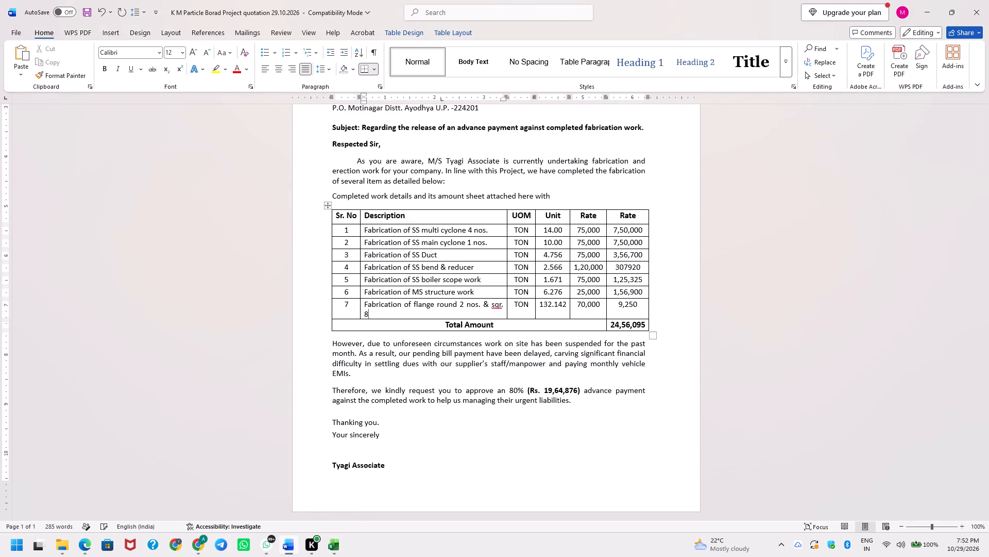
text(nos)
key(period)
key(Left)
key(Left)
key(Left)
key(Left)
key(space)
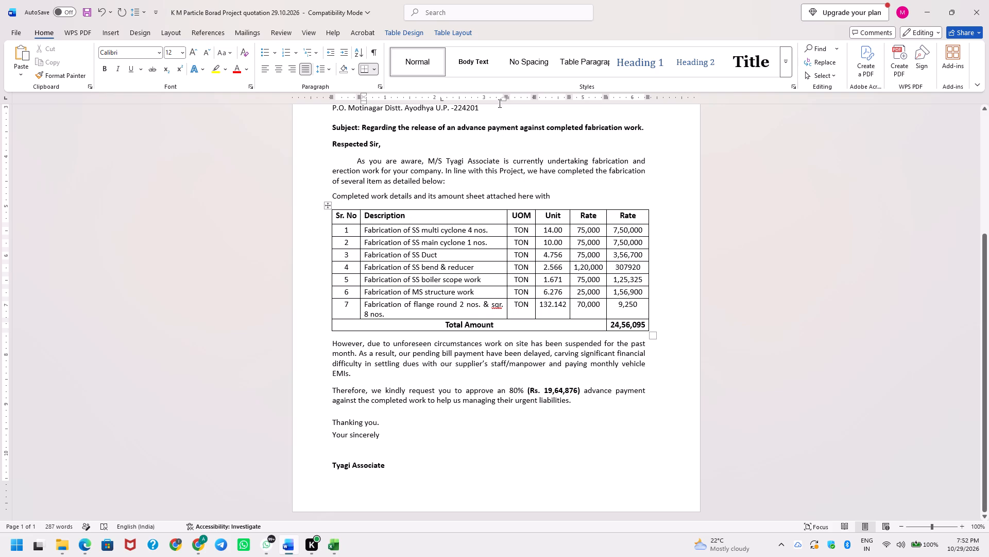
Widen the table's Description column so the row 7 text fits on one line, and save the document.
drag(504, 97, 513, 95)
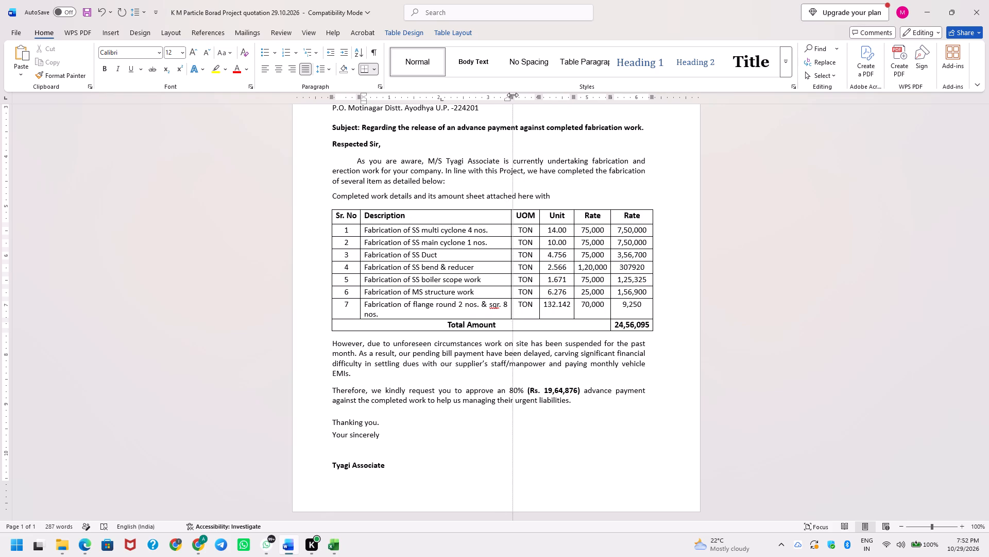
drag(513, 95, 524, 92)
key(ctrl+s)
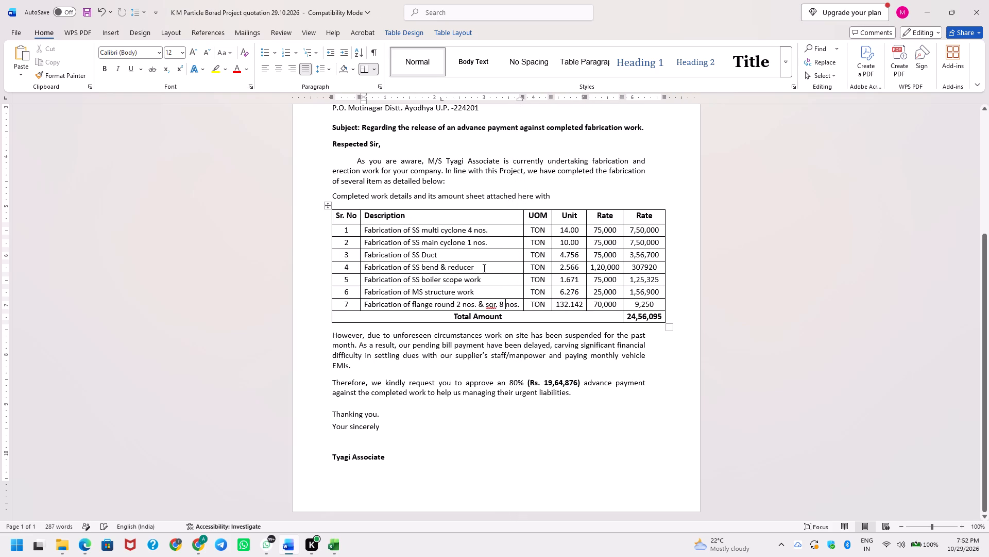
ctrl+click(484, 268)
key(ctrl+s)
key(ctrl+s)
Print the letter to PDF in the Quotation PDF folder, basing its name on the Manpower Rates file with the date 29.10.2026.
key(ctrl+p)
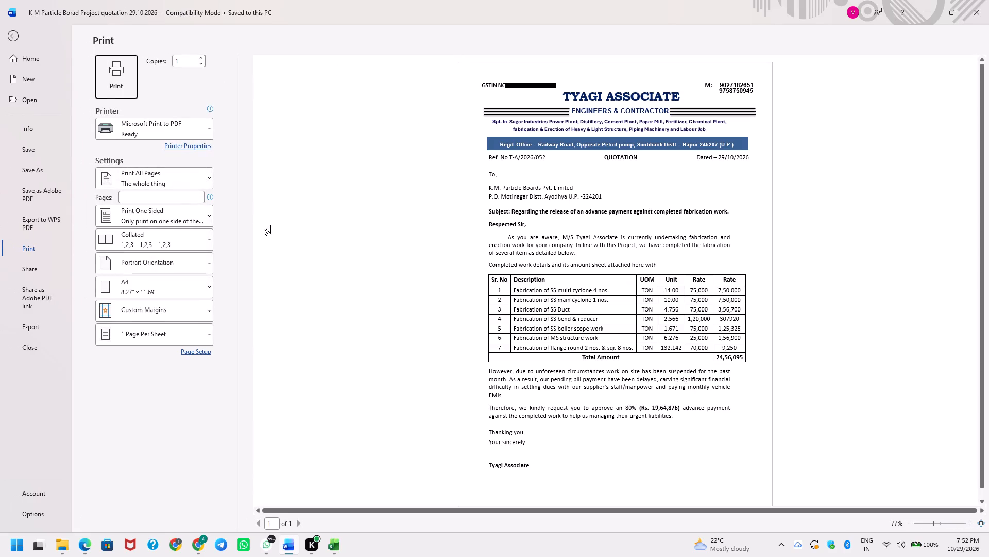
click(113, 77)
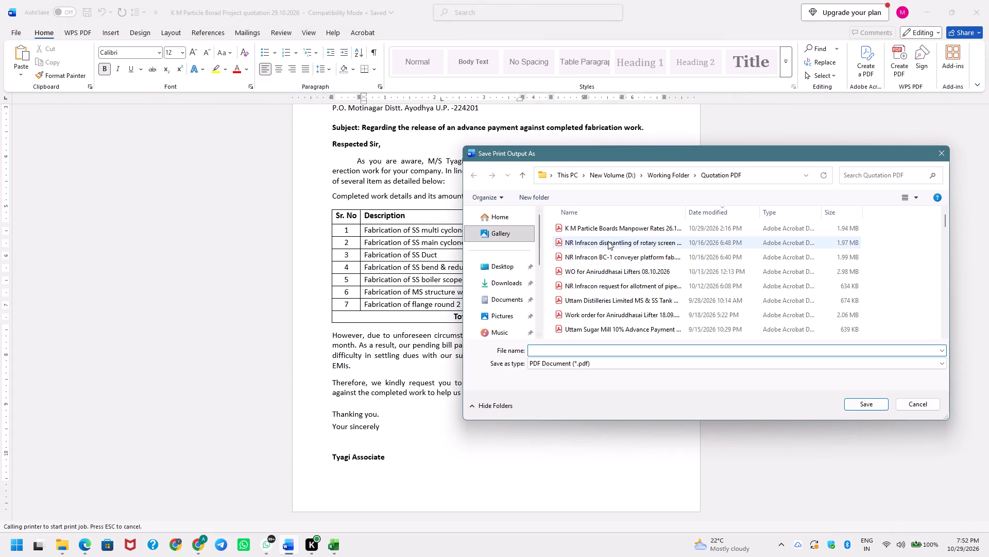
click(610, 232)
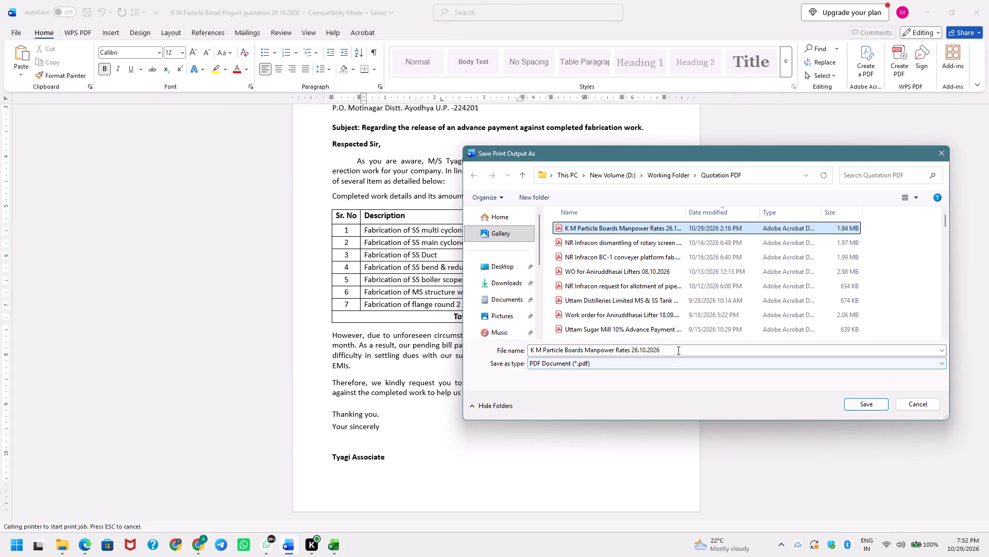
click(678, 351)
key(Right)
key(ctrl+Left)
key(ctrl+Left)
key(Left)
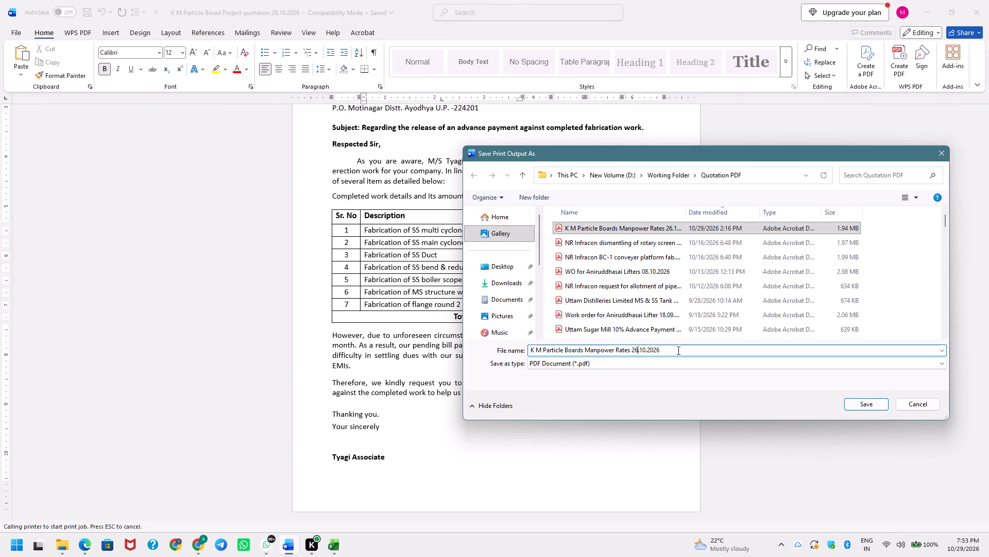
key(shift+Left)
key(9)
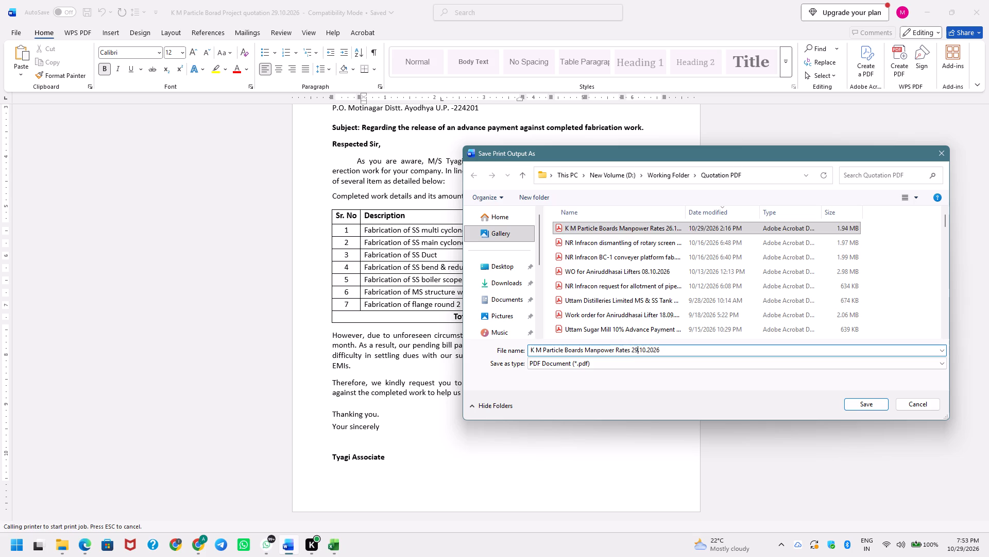
Replace "Manpower Rates" with "regarding advance payment" in the PDF's file name, save the PDF, and save the document.
key(ctrl+Left)
key(ctrl+Left)
key(ctrl+Right)
key(Left)
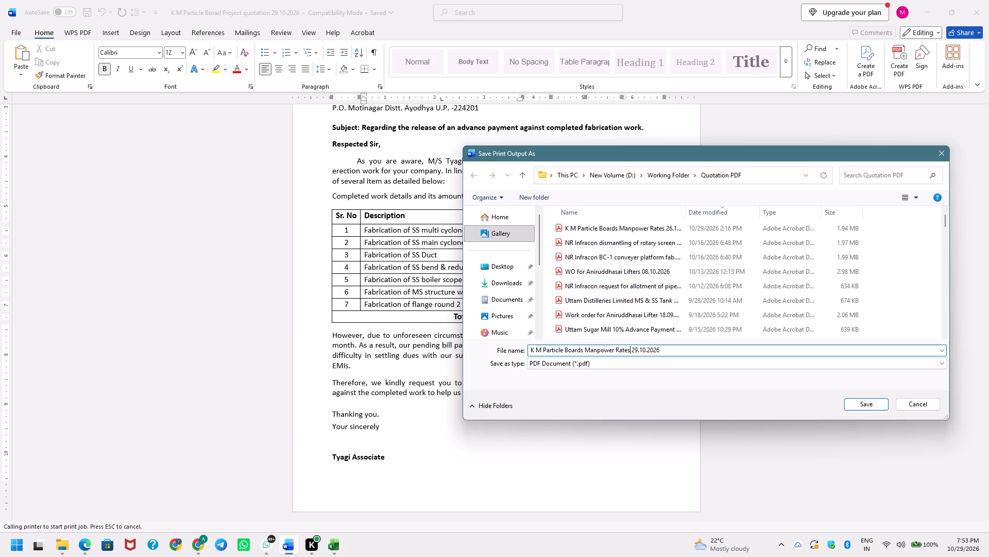
key(ctrl+shift+Left)
key(ctrl+shift+Left)
key(ctrl+shift+Left)
key(ctrl+shift+Right)
key(BackSpace)
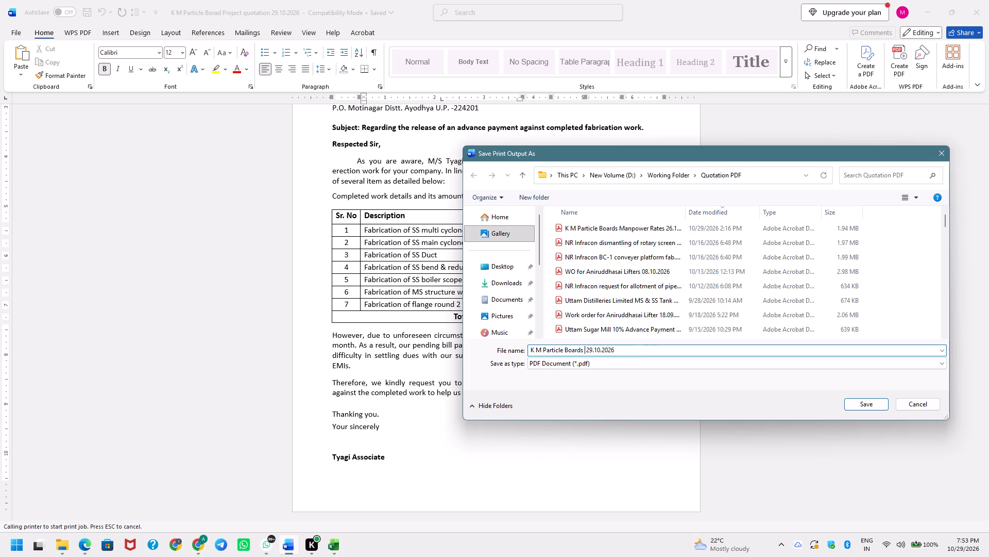
key(shift+r)
key(BackSpace)
key(shift+a)
text(dvance p)
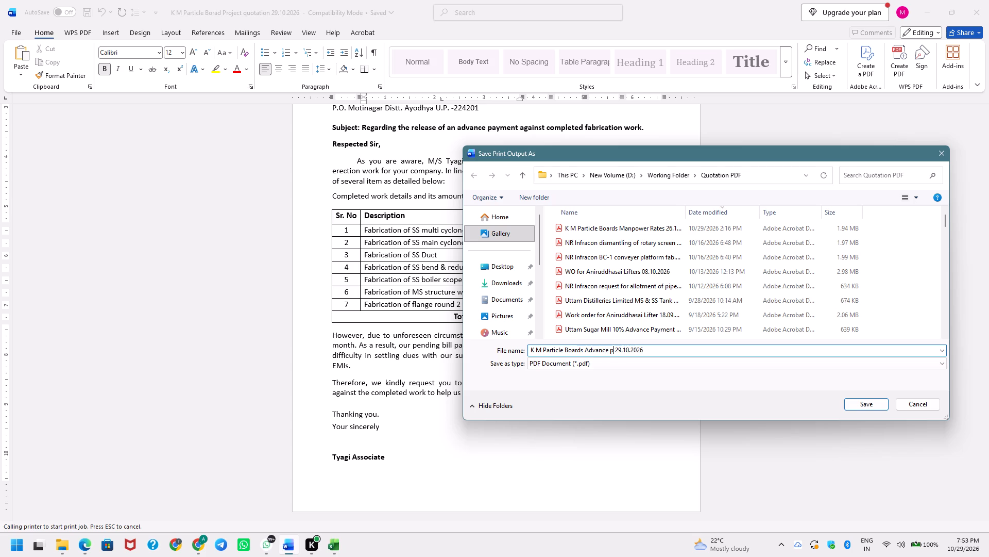
text(ayment)
key(space)
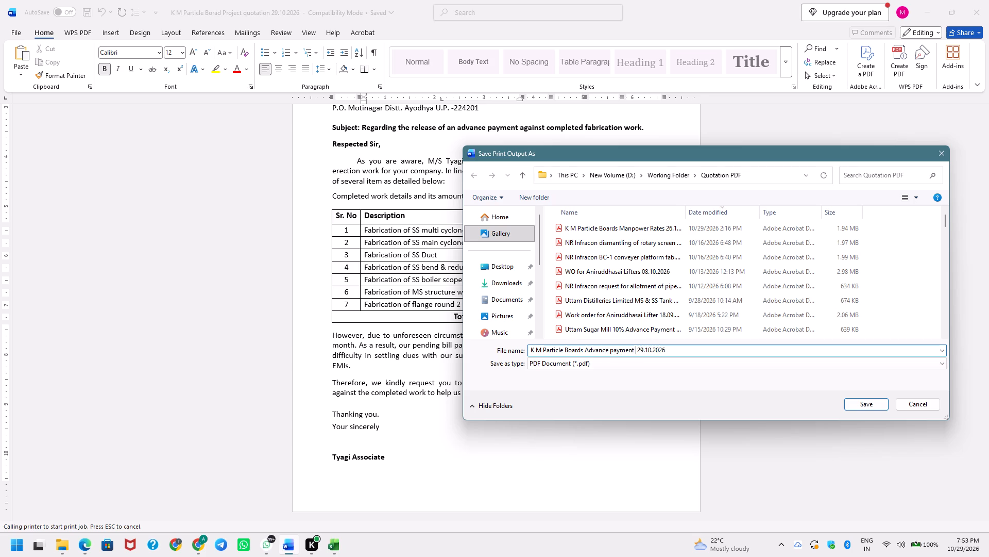
key(ctrl+Left)
key(ctrl+Left)
text(rega)
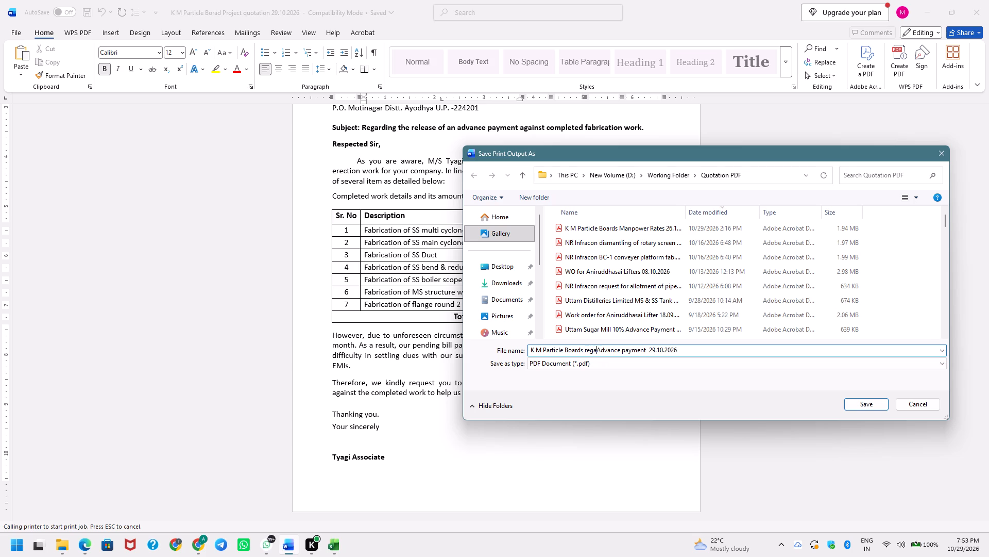
text(rding)
key(space)
key(shift+Right)
key(a)
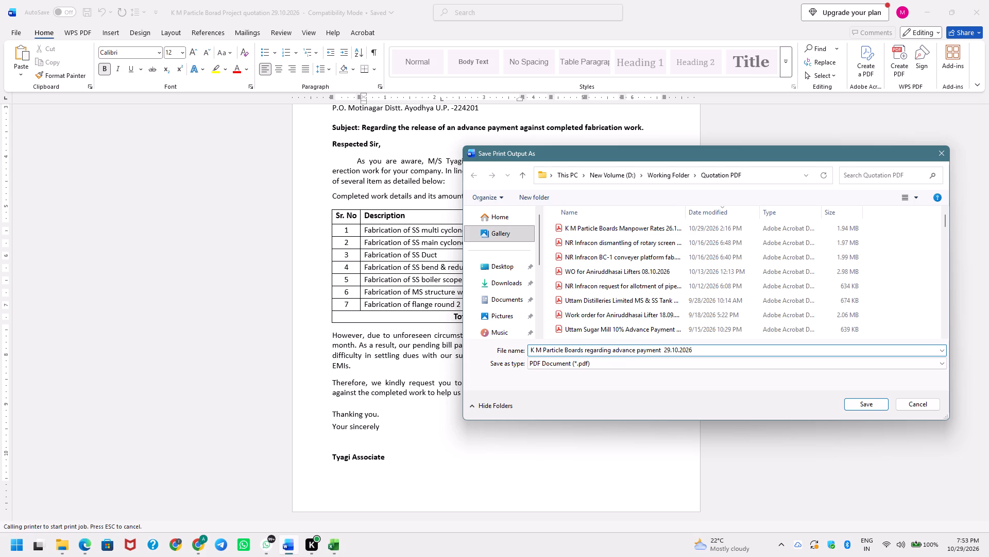
key(Return)
key(ctrl+s)
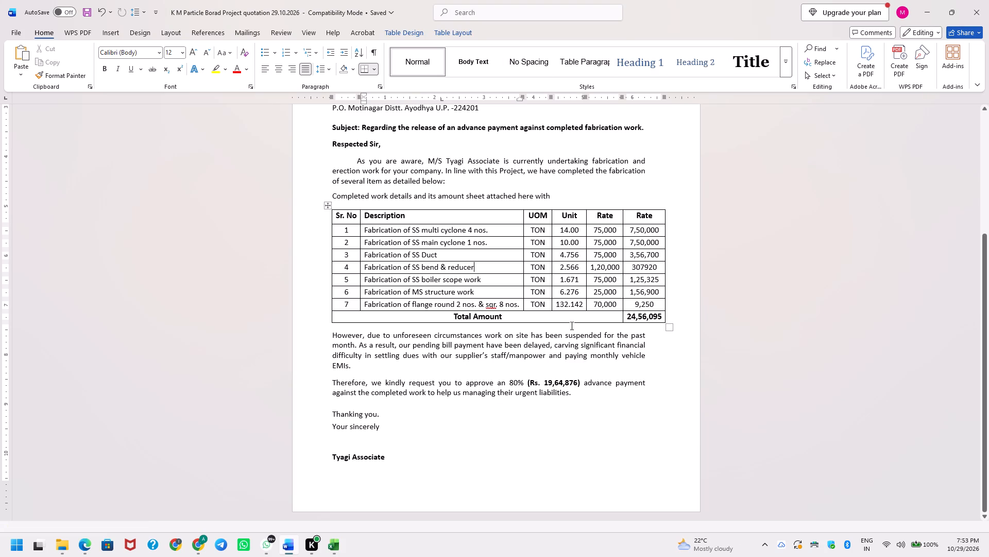
key(ctrl+s)
key(ctrl+s)
key(ctrl+s)
key(ctrl+s)
Add a full stop at the end of the descriptions in table rows 4, 5 and 6.
key(period)
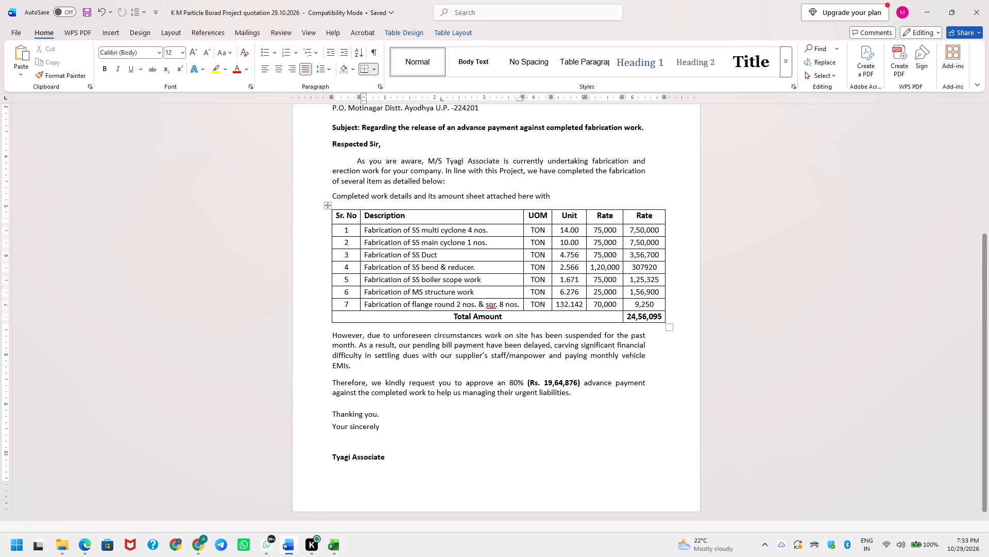
key(Down)
key(Right)
key(Right)
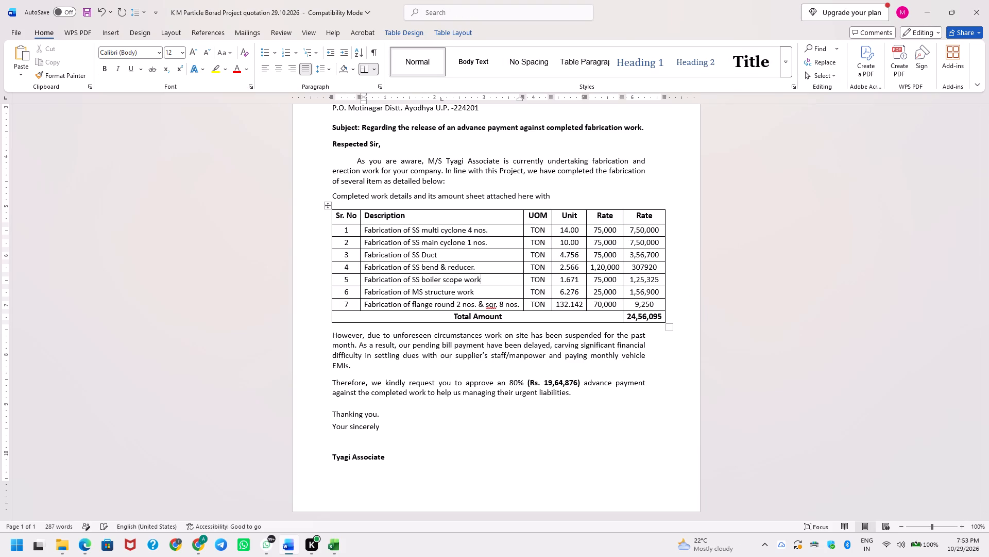
key(period)
key(Down)
key(period)
key(BackSpace)
key(BackSpace)
key(period)
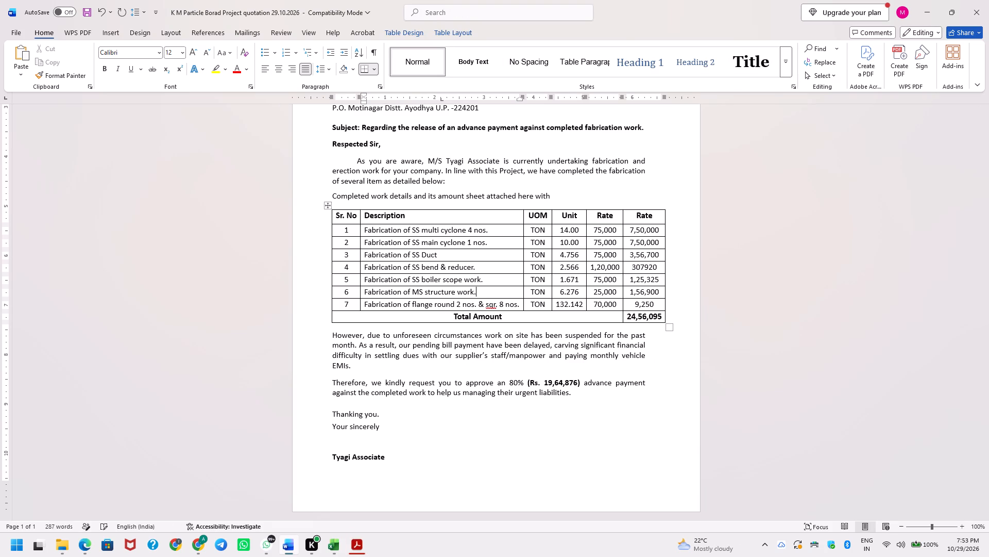
Add a full stop after "Fabrication of SS Duct" in row 3 and save the document.
key(Right)
key(Left)
key(Up)
key(Up)
key(Up)
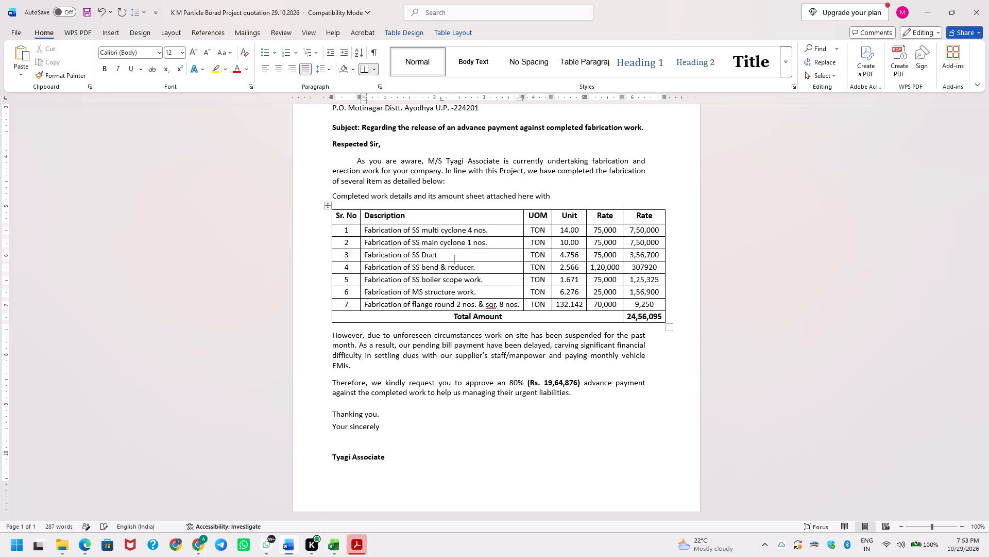
key(period)
key(BackSpace)
key(BackSpace)
key(period)
key(Up)
key(ctrl+s)
key(ctrl+s)
key(ctrl+s)
Close the open PDF in Acrobat, print the letter to PDF again over "K M Particle Boards regarding advance payment 29.10.2026", and save the document.
key(ctrl+p)
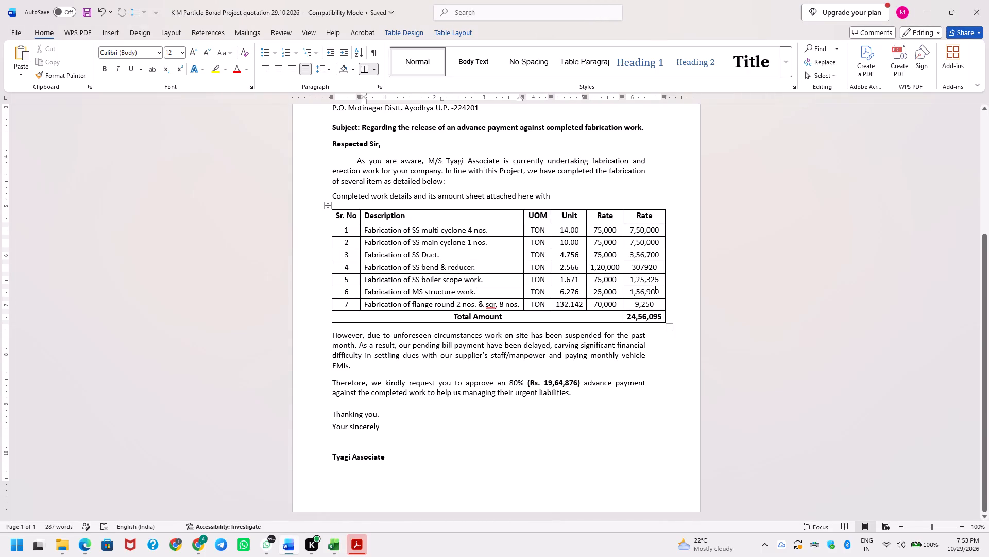
click(123, 75)
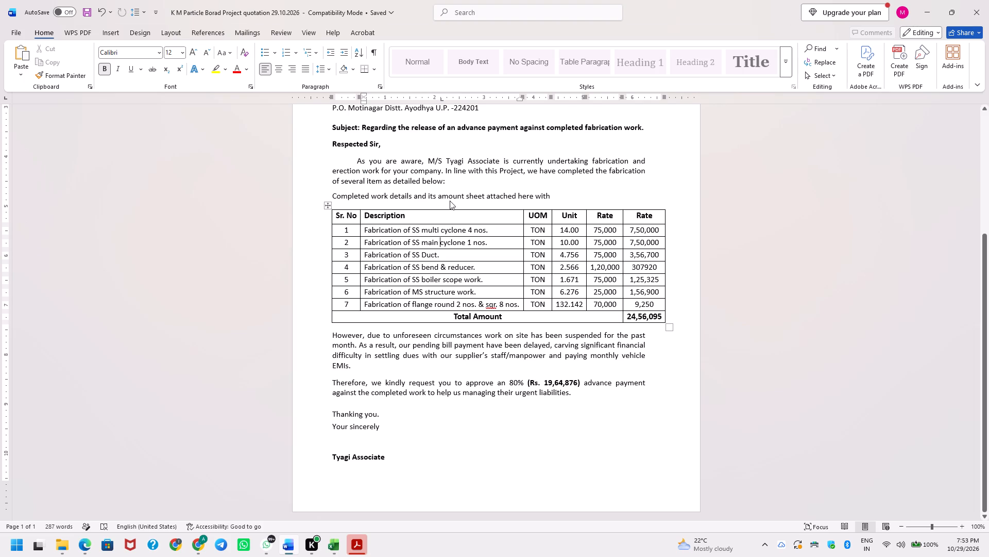
click(363, 549)
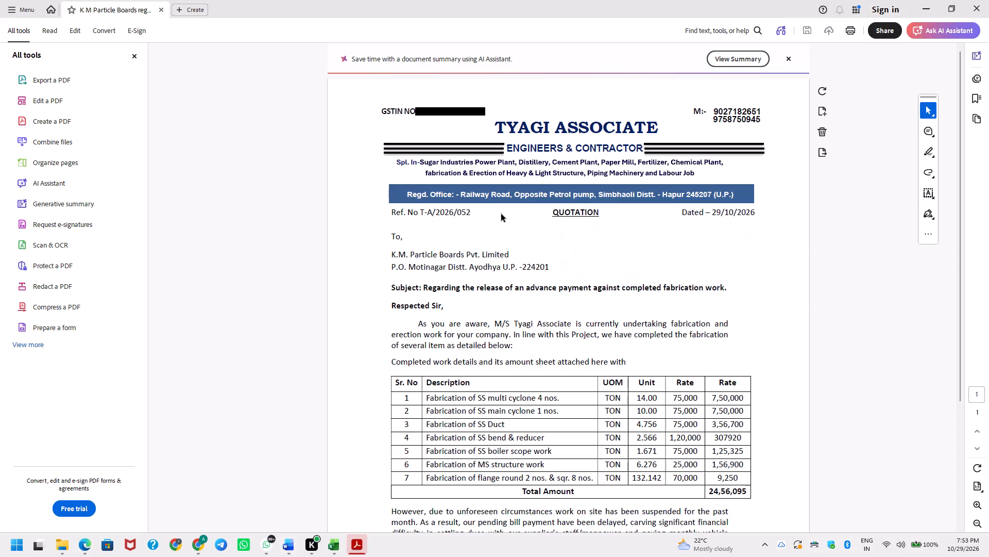
click(988, 0)
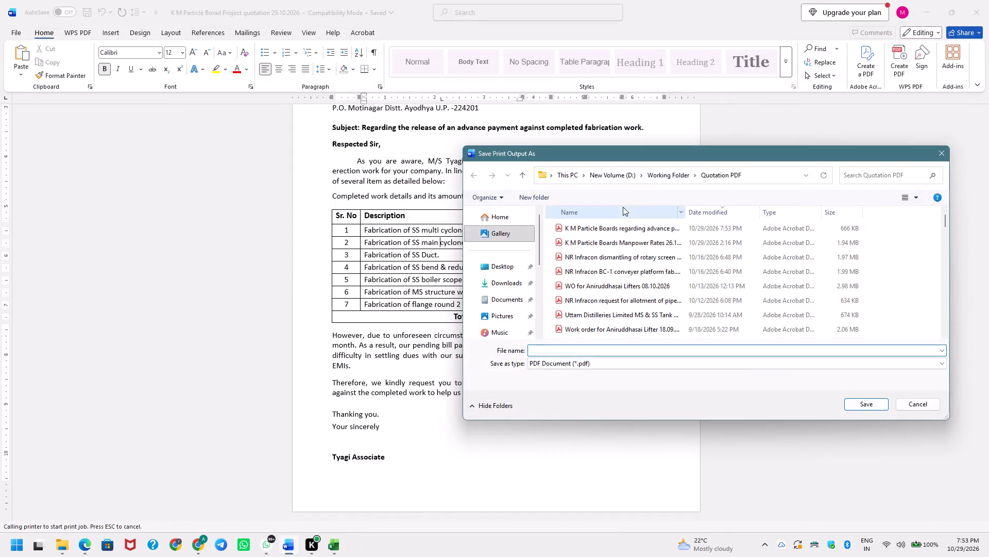
click(603, 228)
key(Return)
key(Left)
key(Return)
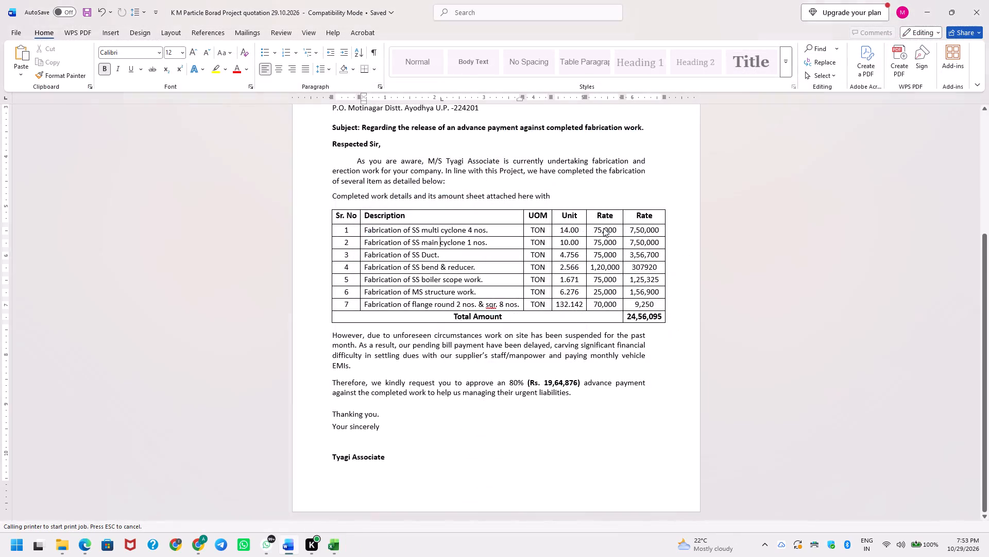
key(ctrl+s)
Open the Quotation PDF folder in File Explorer.
key(super+e)
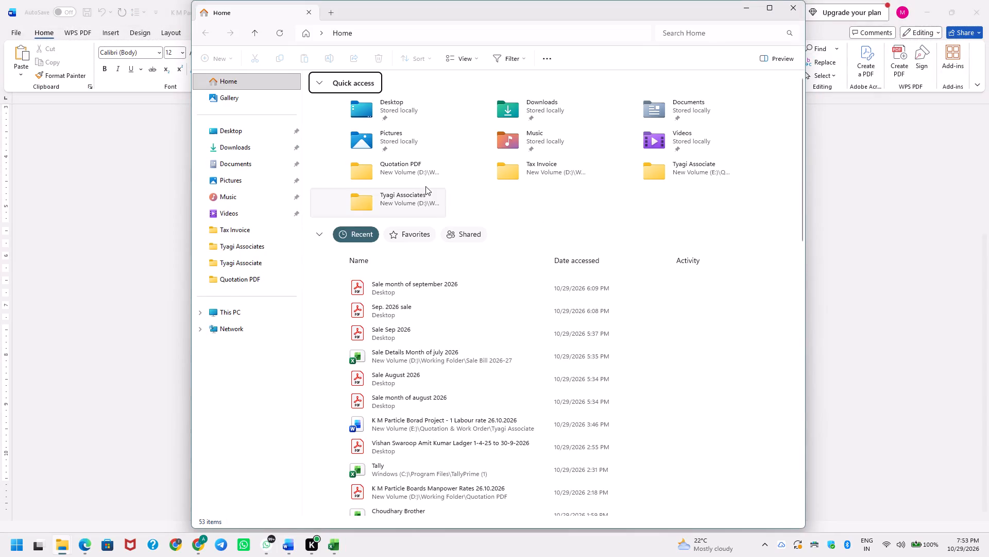
click(225, 275)
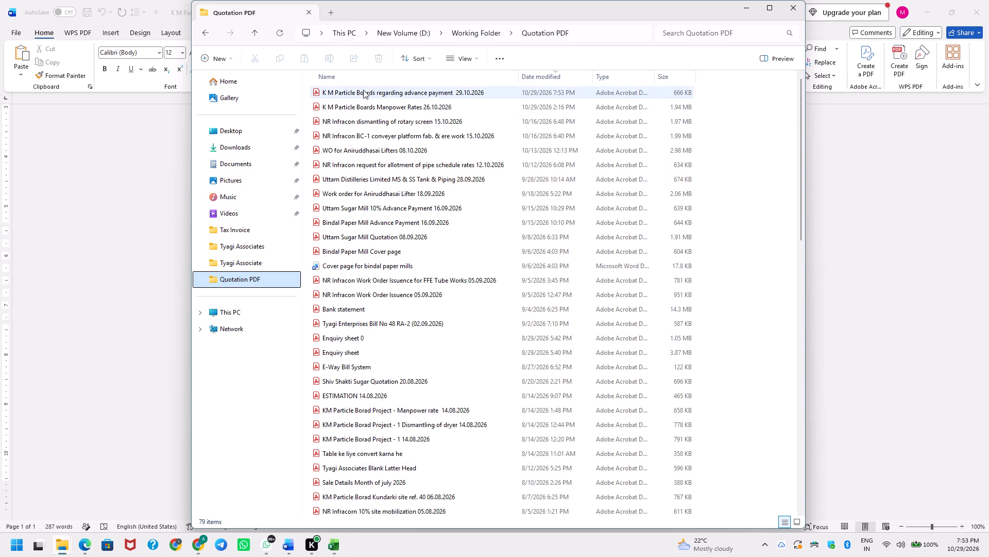
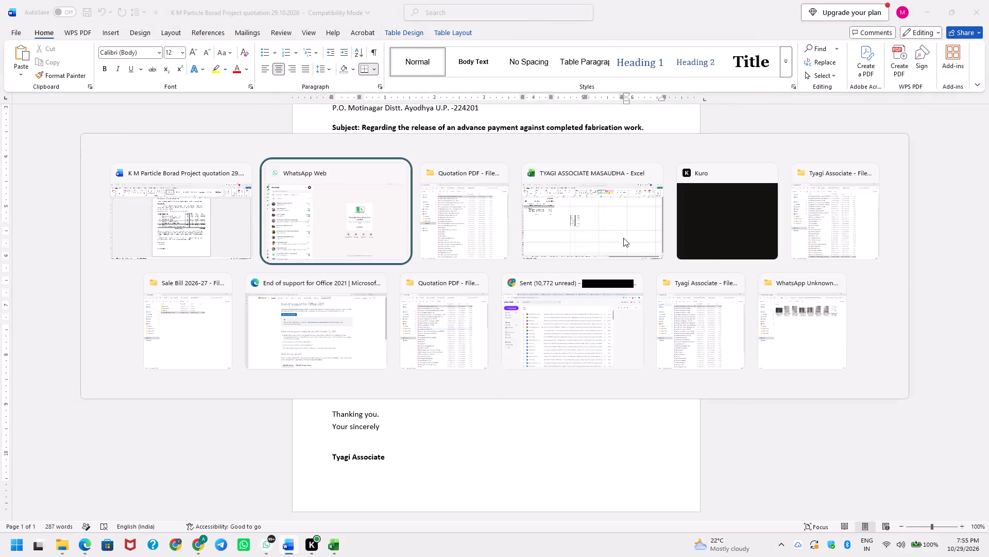
Switch back to the letter in Word, change the row 7 description to "Fabrication of flange round & sqr. 2 nos.", and save the document.
key(alt+shift+Tab)
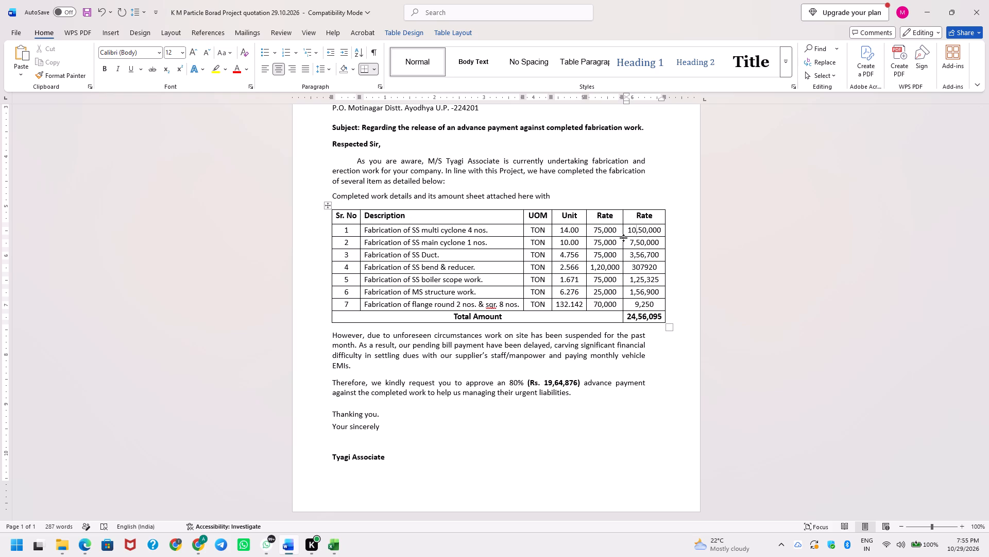
key(Down)
key(Down)
key(Down)
key(Down)
key(Down)
key(Down)
key(Left)
key(ctrl+Left)
key(ctrl+Left)
key(ctrl+Left)
key(ctrl+Left)
key(ctrl+Left)
key(ctrl+Left)
key(ctrl+Left)
key(ctrl+Left)
key(ctrl+Left)
key(ctrl+Left)
key(ctrl+Left)
key(Right)
key(ctrl+shift+Left)
key(ctrl+shift+Left)
key(ctrl+shift+Left)
key(ctrl+shift+Left)
key(ctrl+shift+Left)
key(ctrl+shift+Left)
key(ctrl+shift+Left)
key(ctrl+shift+Left)
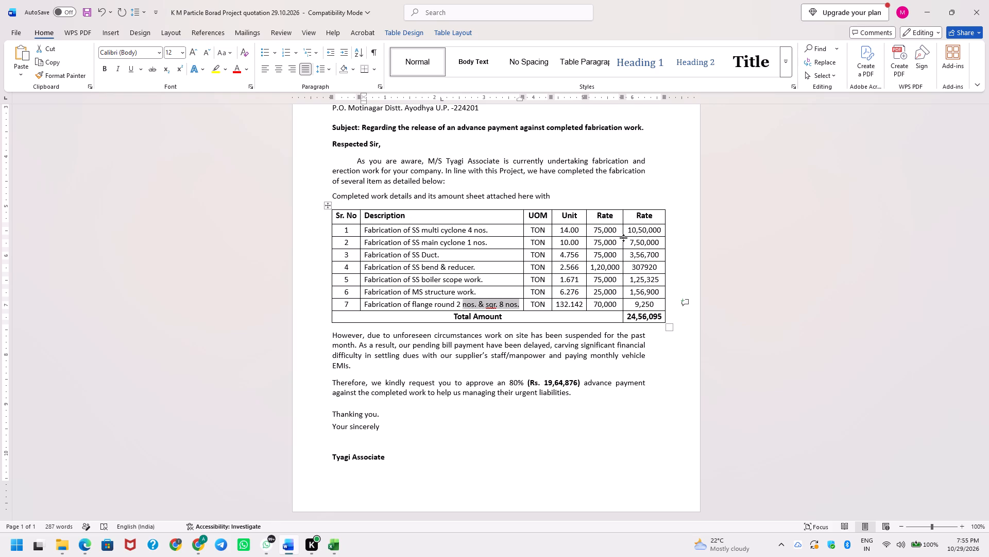
key(ctrl+shift+Left)
key(ctrl+shift+Left)
key(ctrl+shift+Left)
key(ctrl+shift+Right)
key(BackSpace)
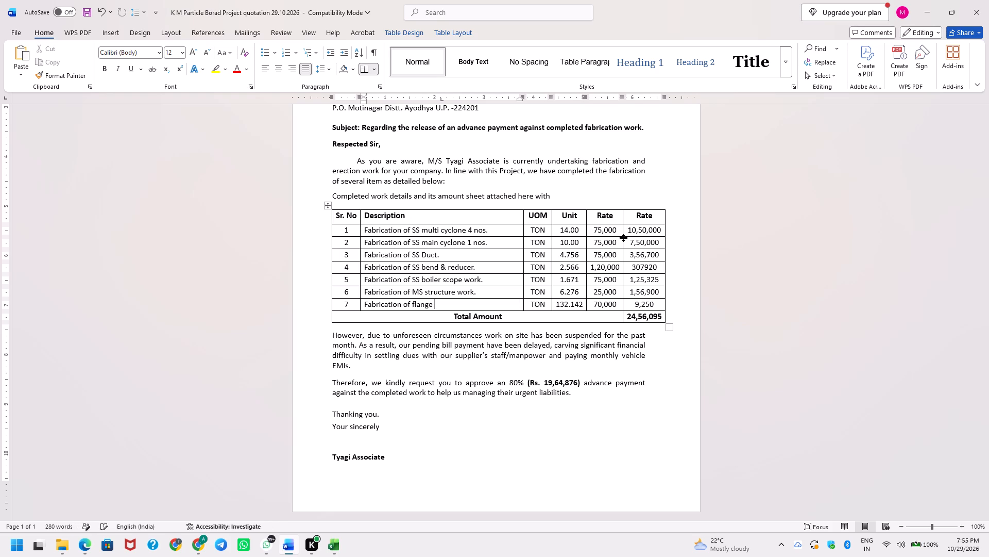
key(BackSpace)
key(space)
text(rou)
text(nd)
key(space)
text(& s)
text(qr)
key(space)
key(BackSpace)
text(. 2)
key(space)
text(nos)
key(period)
key(ctrl+s)
key(ctrl+s)
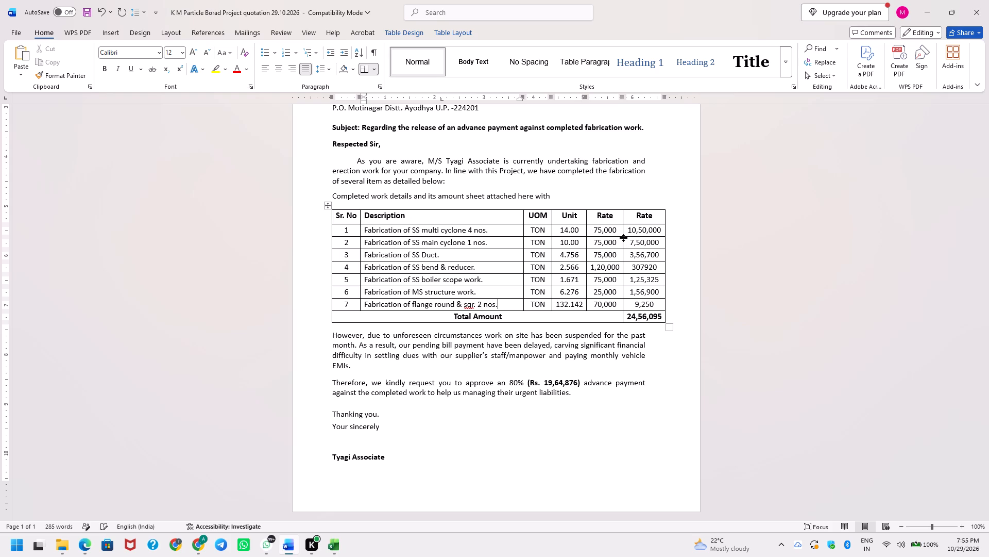
Delete "and its amount sheet attached here with" from the line above the table, end it with a full stop after "details", and save.
key(Right)
key(Right)
key(Right)
key(Right)
key(Right)
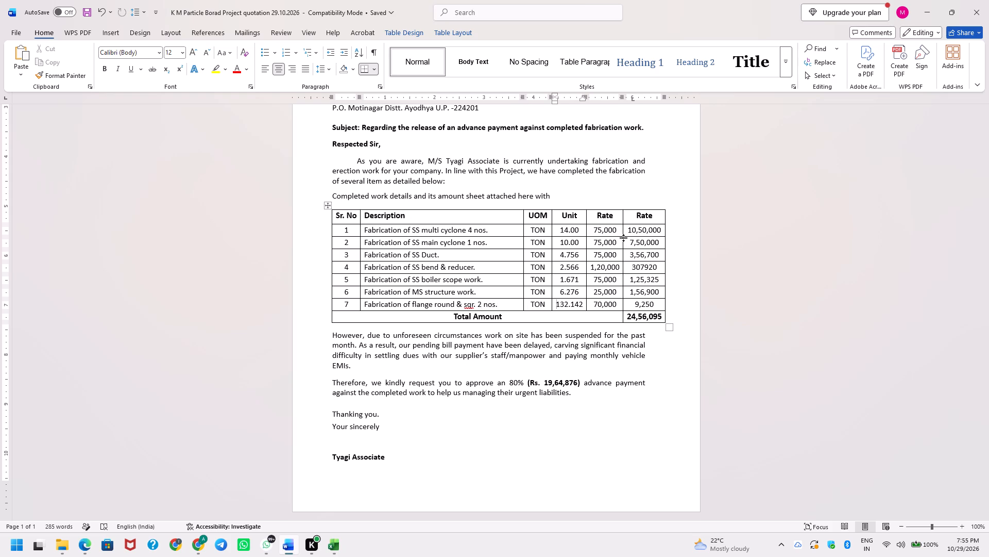
key(Up)
key(Up)
key(Up)
key(Up)
key(Up)
key(Up)
key(Up)
key(Up)
key(Up)
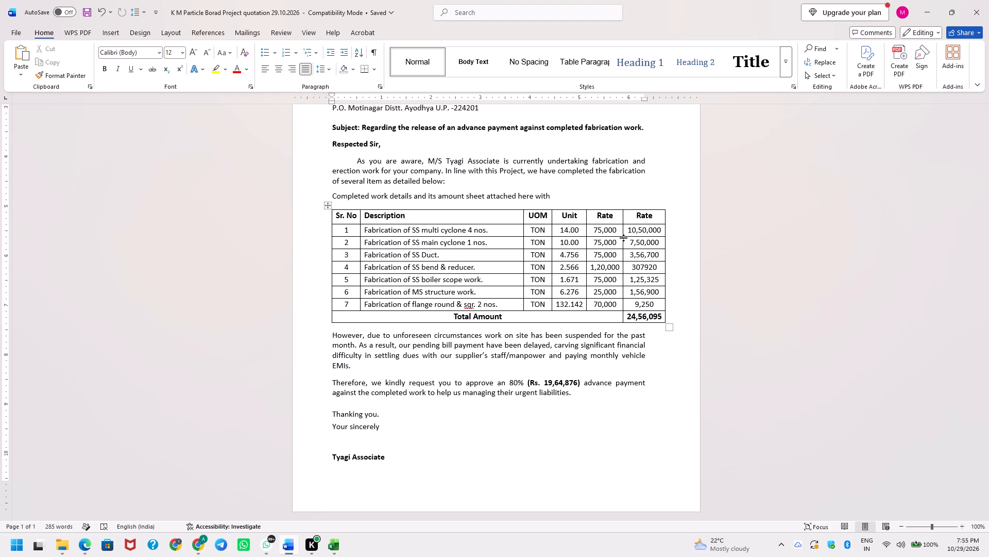
key(ctrl+Left)
key(ctrl+Left)
key(ctrl+Left)
key(ctrl+Left)
key(ctrl+Left)
key(ctrl+Right)
key(ctrl+Right)
key(ctrl+Left)
key(ctrl+Left)
key(ctrl+Left)
key(ctrl+Left)
key(ctrl+shift+Right)
key(ctrl+shift+Right)
key(ctrl+shift+Right)
key(ctrl+shift+Right)
key(ctrl+shift+Right)
key(ctrl+shift+Right)
key(ctrl+shift+Right)
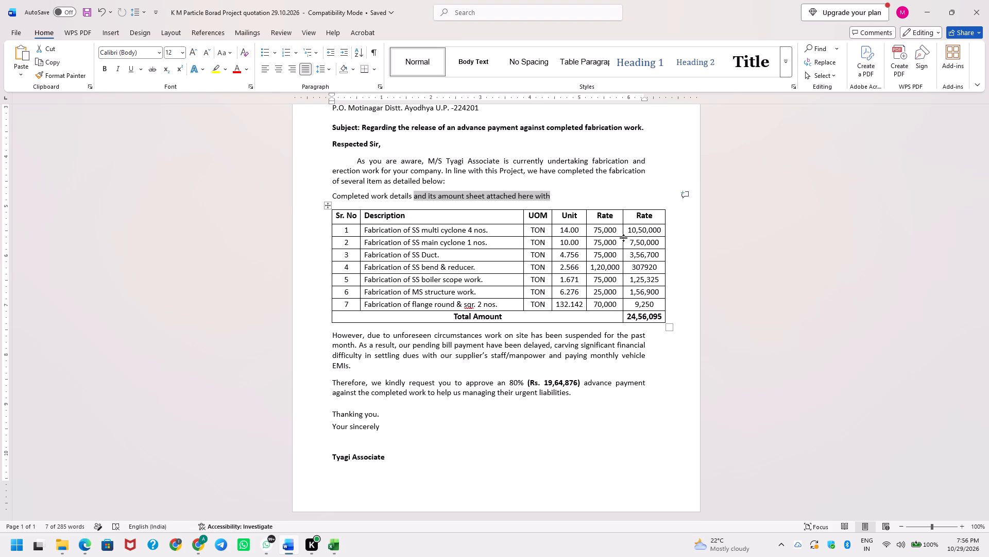
key(BackSpace)
key(BackSpace)
key(period)
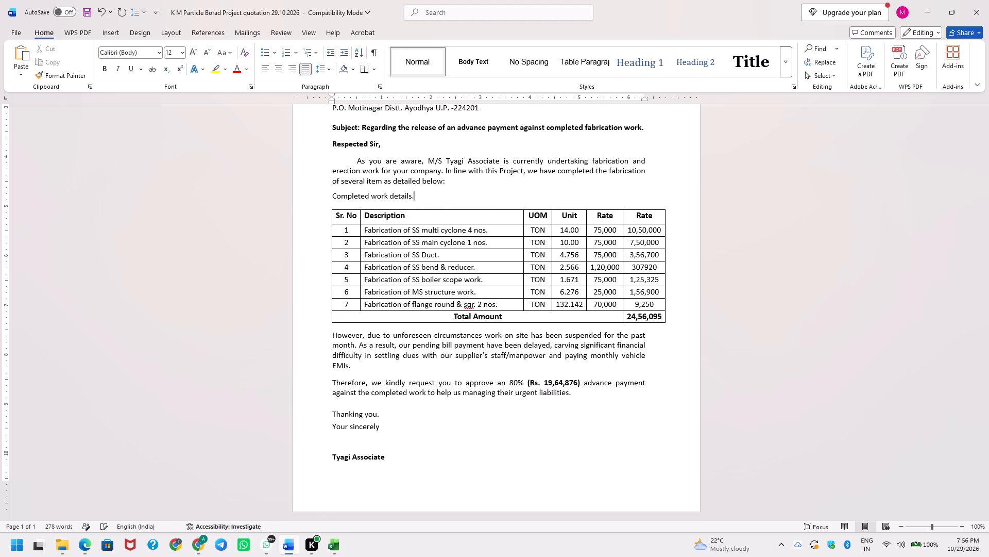
key(ctrl+s)
Insert "and its amount given blow" before the full stop of the "Completed work details" line and save the document.
key(Left)
key(space)
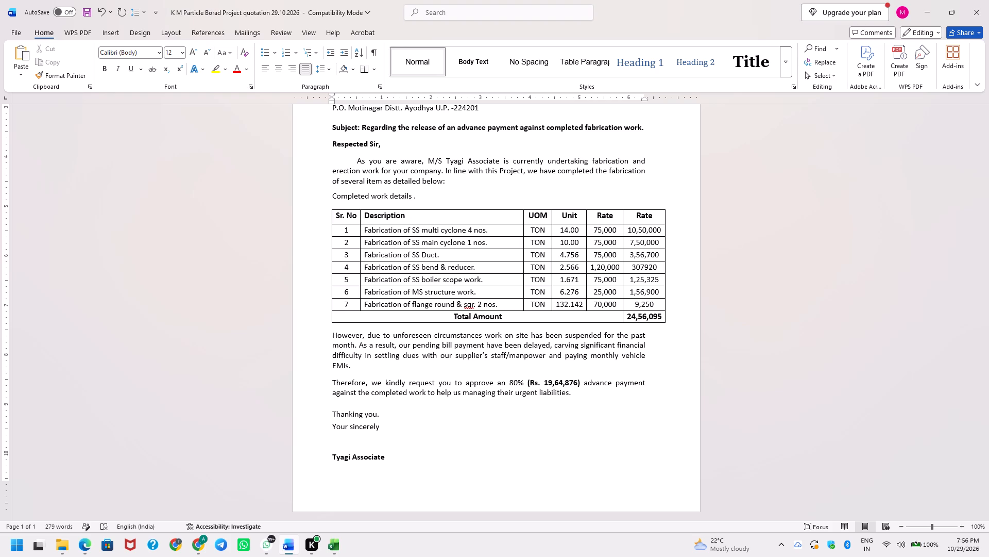
text(and its amount)
key(space)
text(giv)
text(en)
key(space)
text(blo)
key(w)
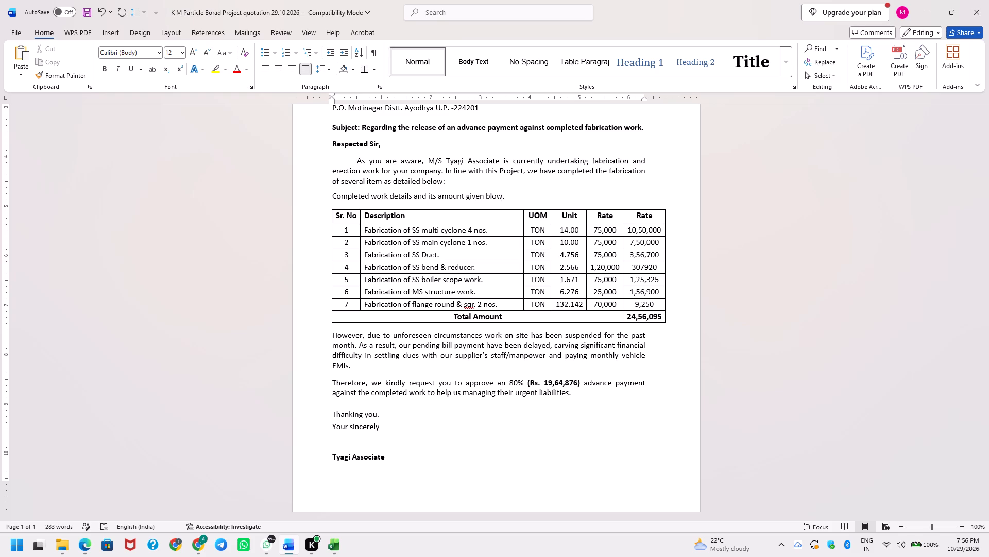
key(ctrl+s)
Reduce the font size of the empty line just above the table to 8 and save the document.
key(Down)
double_click(209, 51)
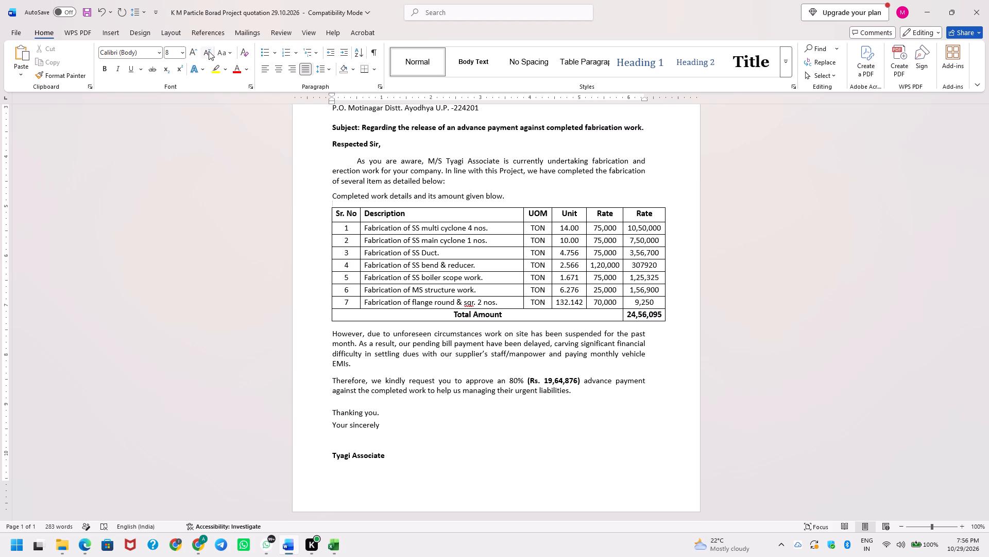
key(Down)
key(Down)
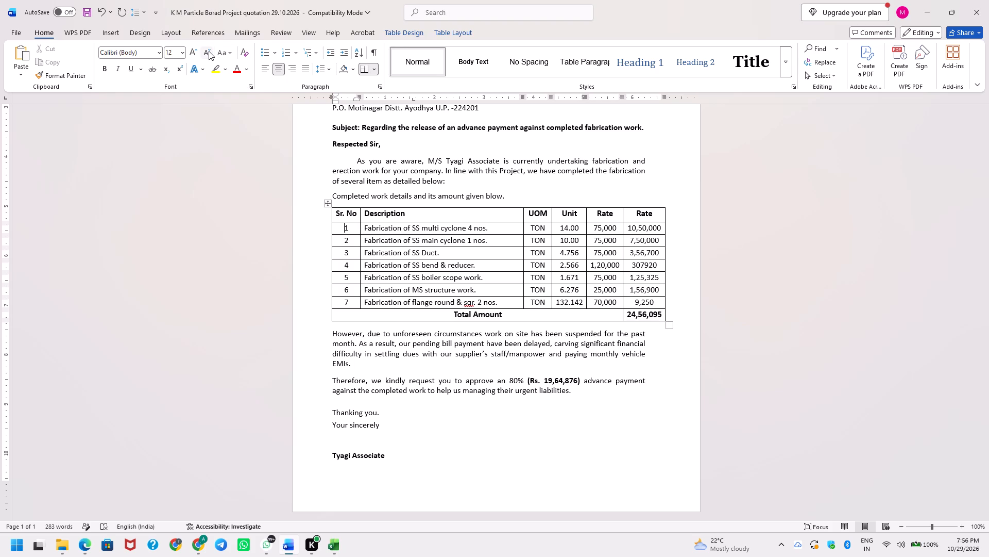
key(ctrl+s)
key(ctrl+s)
key(ctrl+s)
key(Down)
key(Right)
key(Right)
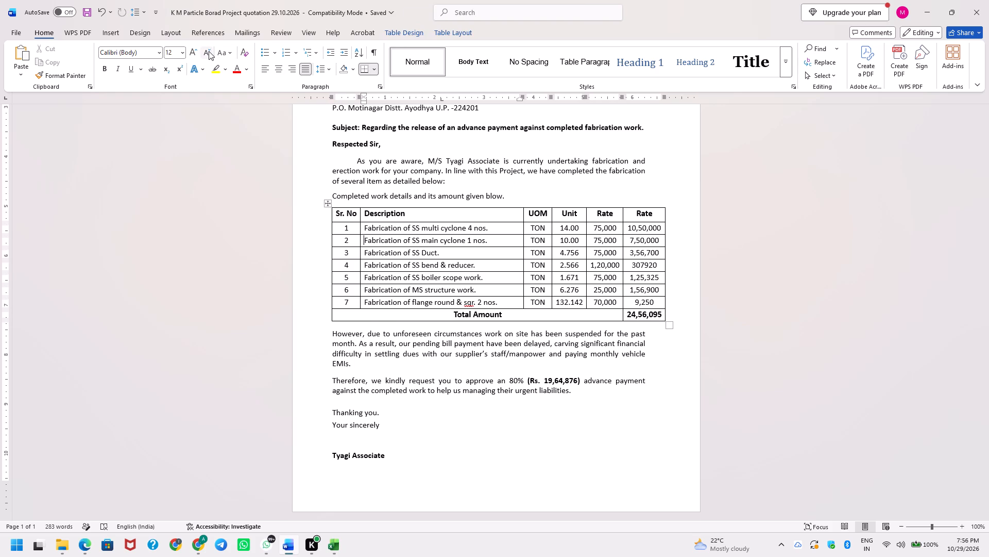
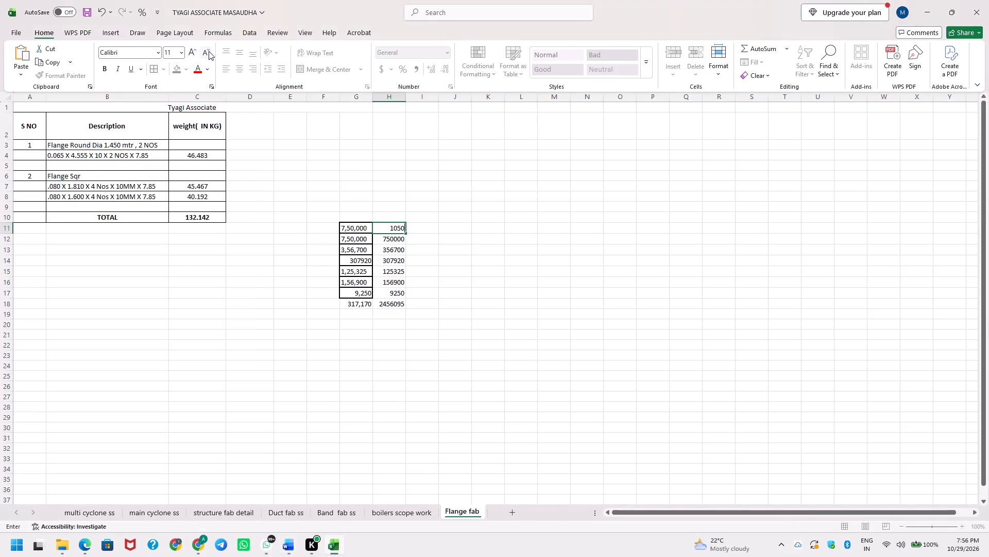
Complete the value in cell H11 of the Flange fab sheet as 1050000.
text(000)
key(Return)
Switch to the letter in Word, change the table's Total Amount to 27,56,095 to match the Excel sum, and save.
key(alt+Tab)
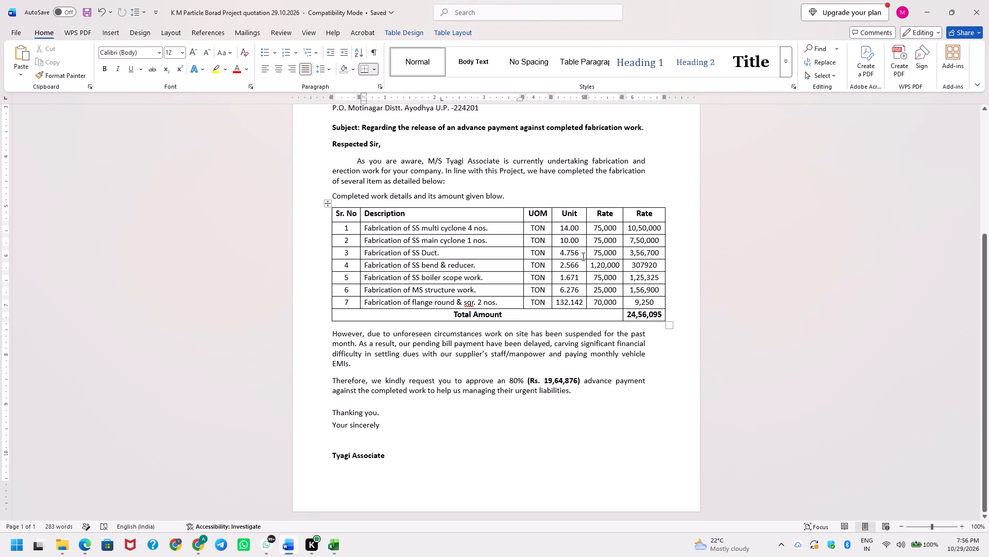
click(634, 321)
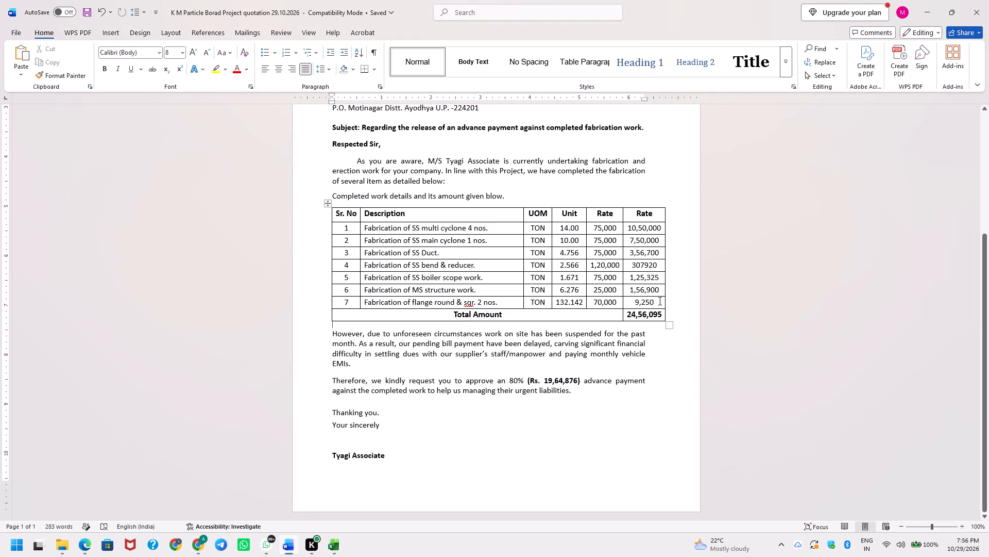
click(635, 315)
key(shift+Left)
key(backslash)
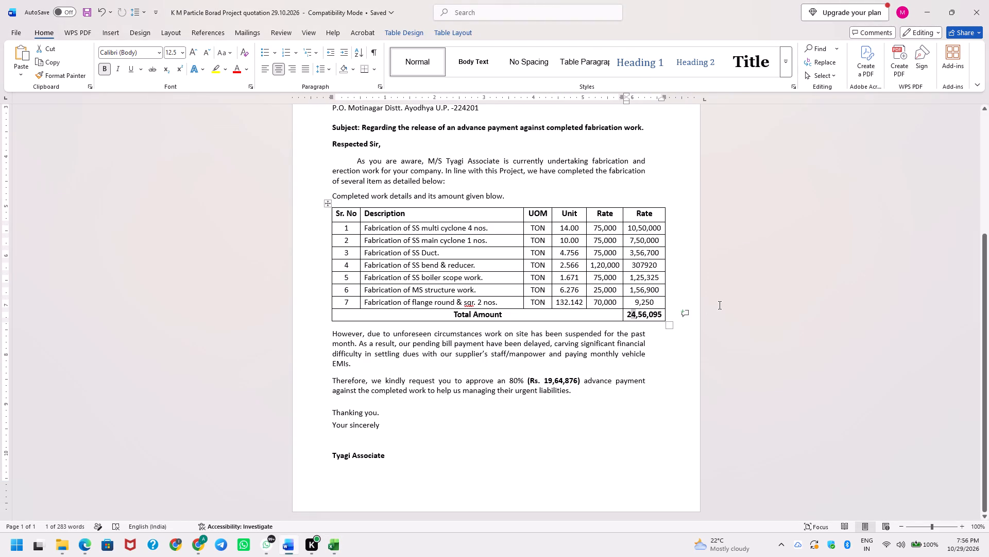
key(alt+Tab)
key(alt+Tab)
key(BackSpace)
key(7)
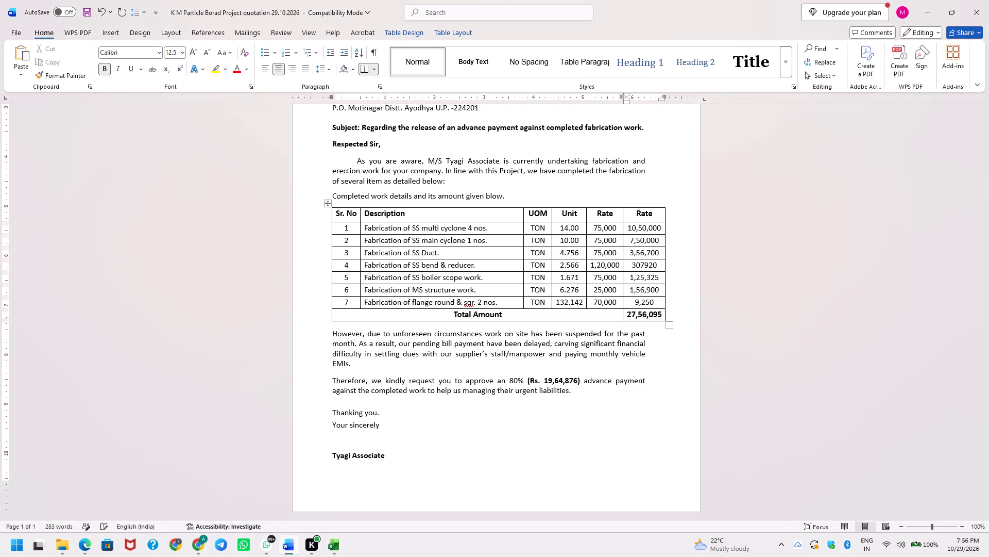
key(alt+Tab)
key(alt+Tab)
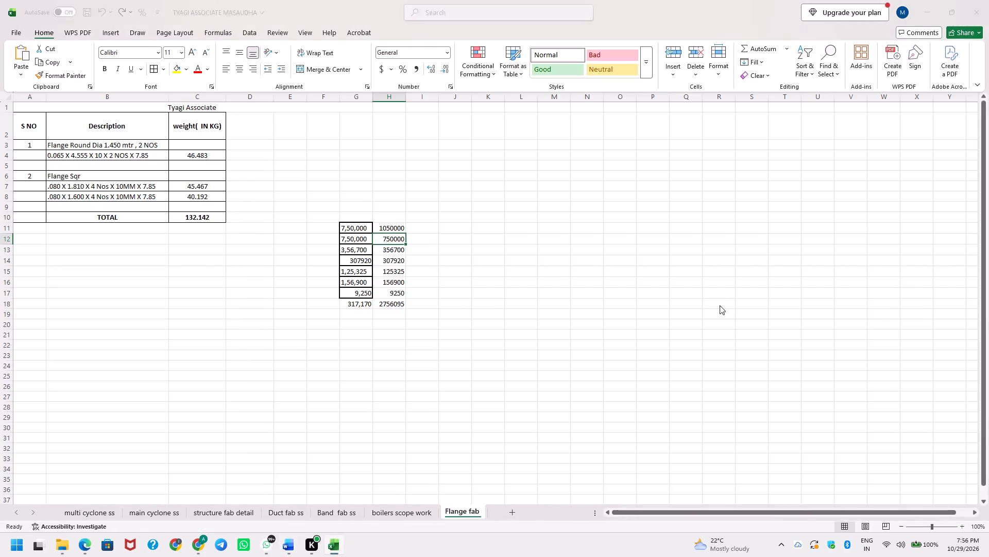
key(ctrl+s)
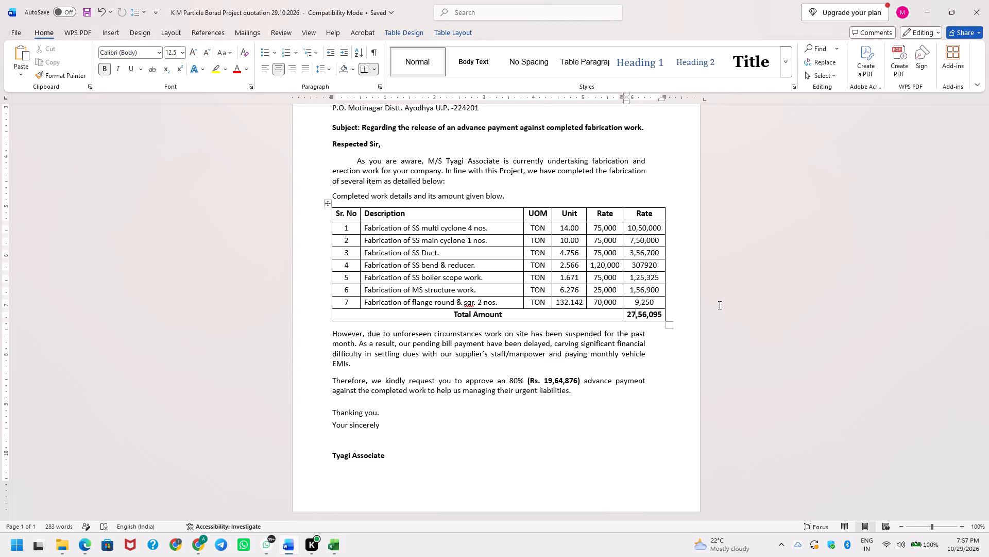
Change the bold 80% advance amount in the "Therefore" paragraph to 22,04,876 and save the document.
key(Down)
key(Down)
key(Down)
key(Down)
key(Down)
key(Down)
key(Down)
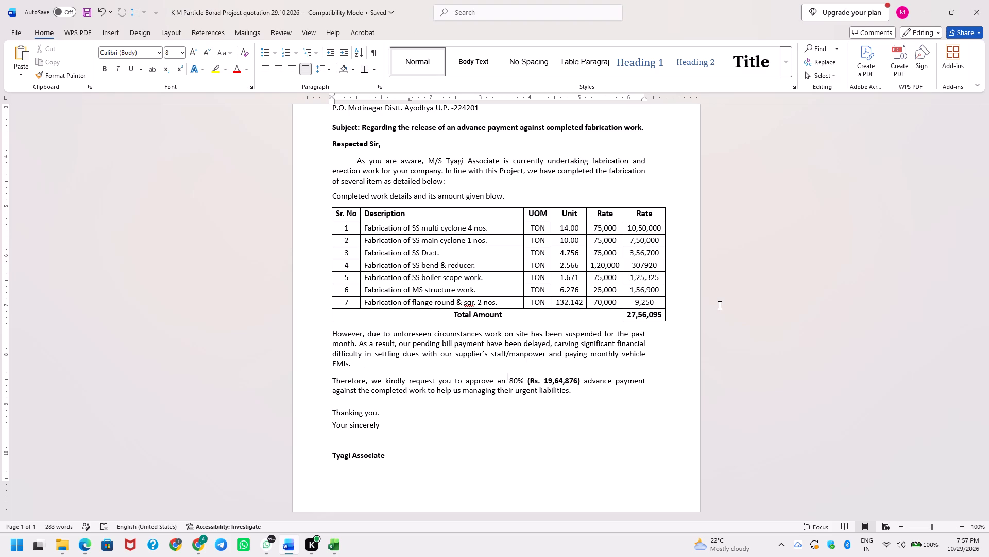
key(ctrl+Right)
key(ctrl+Right)
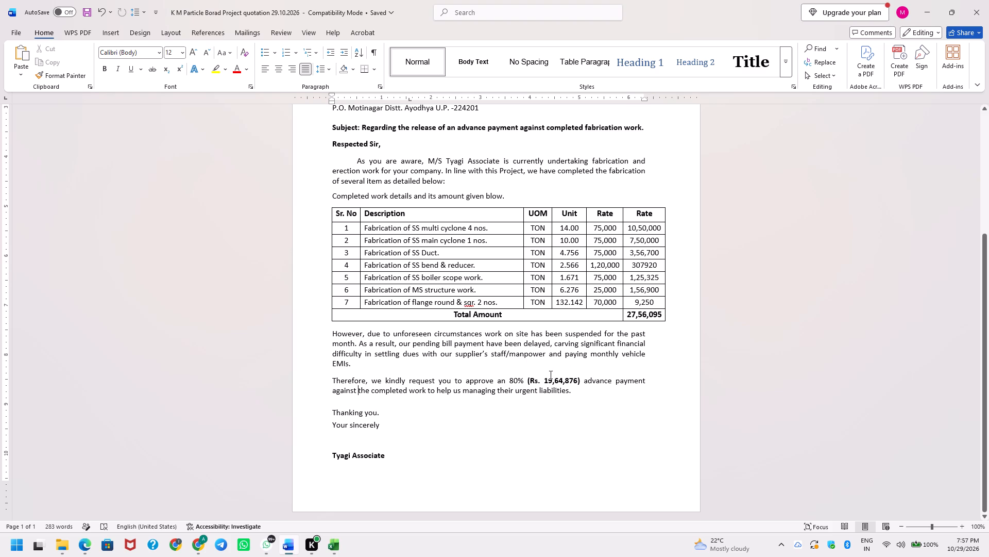
click(551, 377)
key(shift+Left)
key(shift+Left)
text(22)
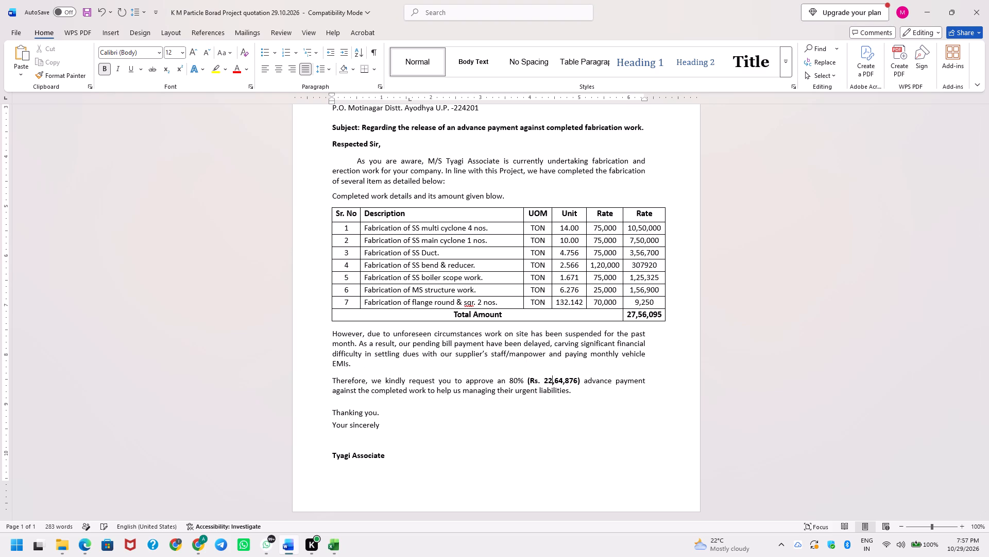
key(Left)
key(Left)
key(BackSpace)
key(Right)
key(Right)
key(Right)
key(shift+Right)
key(shift+Right)
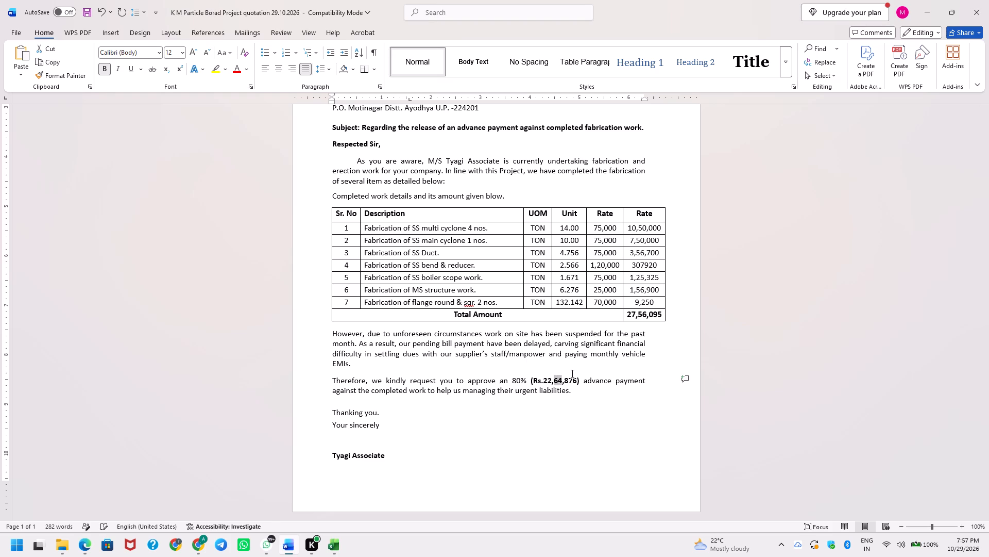
text(04)
key(Right)
key(ctrl+s)
key(ctrl+s)
key(ctrl+s)
Insert a space between "Rs." and 22,04,876 in the request paragraph and save the document.
key(Left)
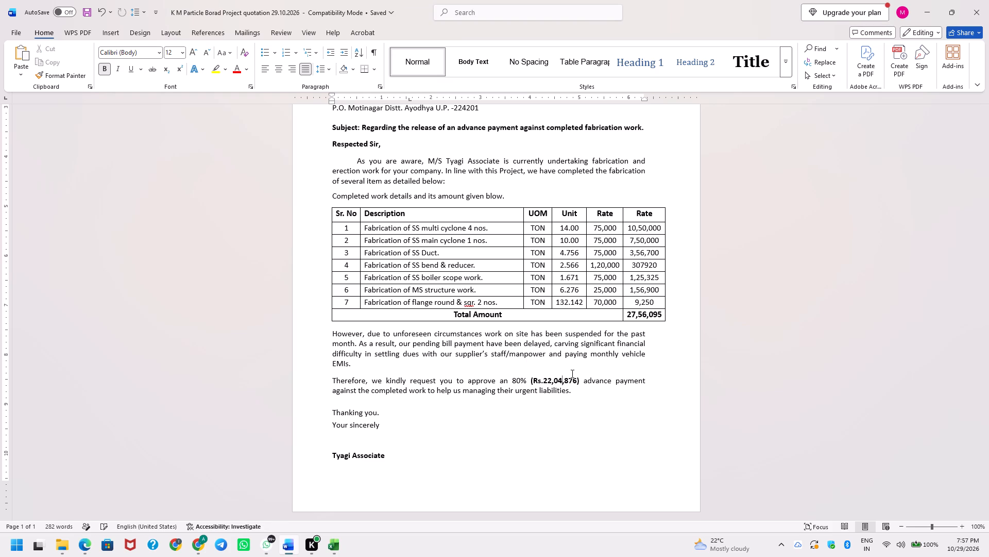
key(Left)
key(Left)
key(Left)
key(Left)
key(Left)
key(space)
key(Down)
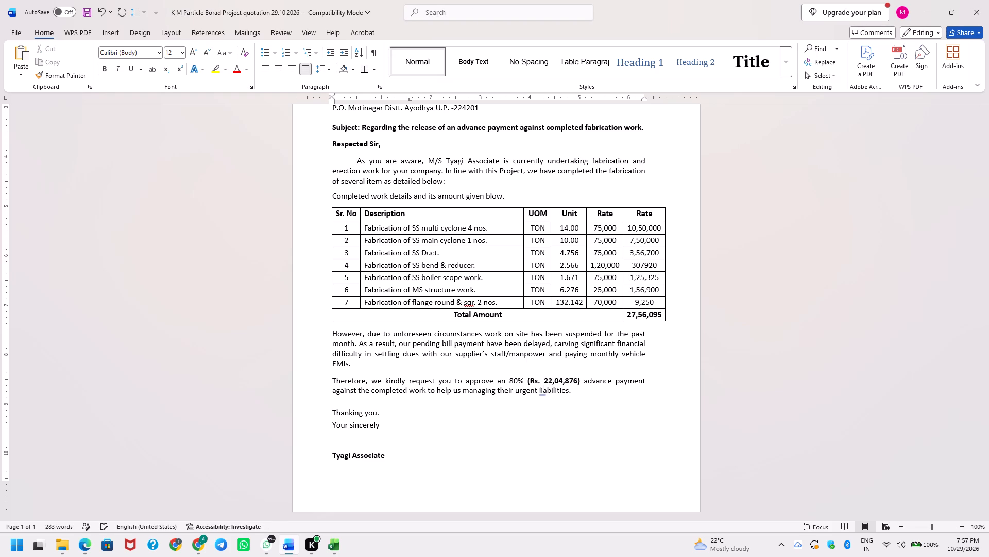
key(Up)
key(ctrl+s)
key(Down)
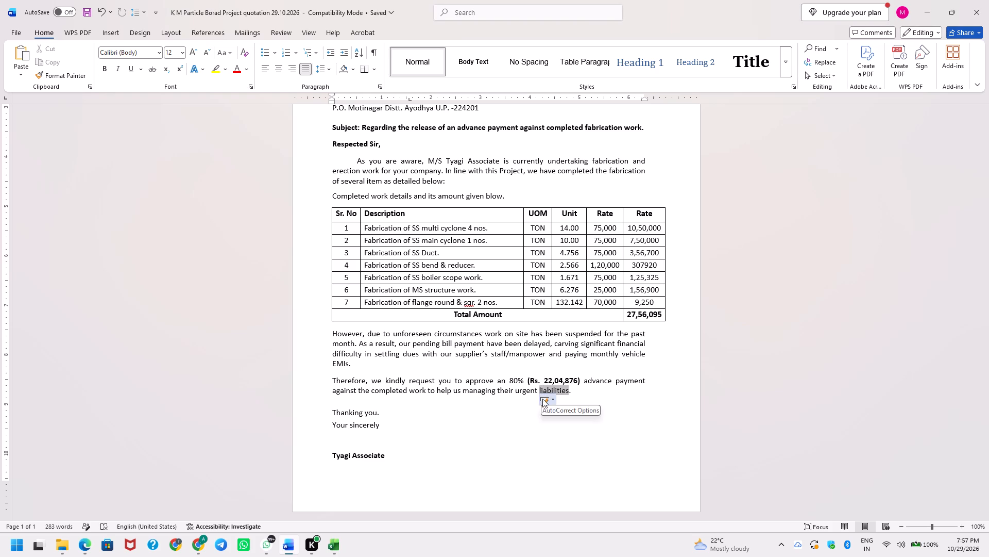
click(542, 399)
click(587, 395)
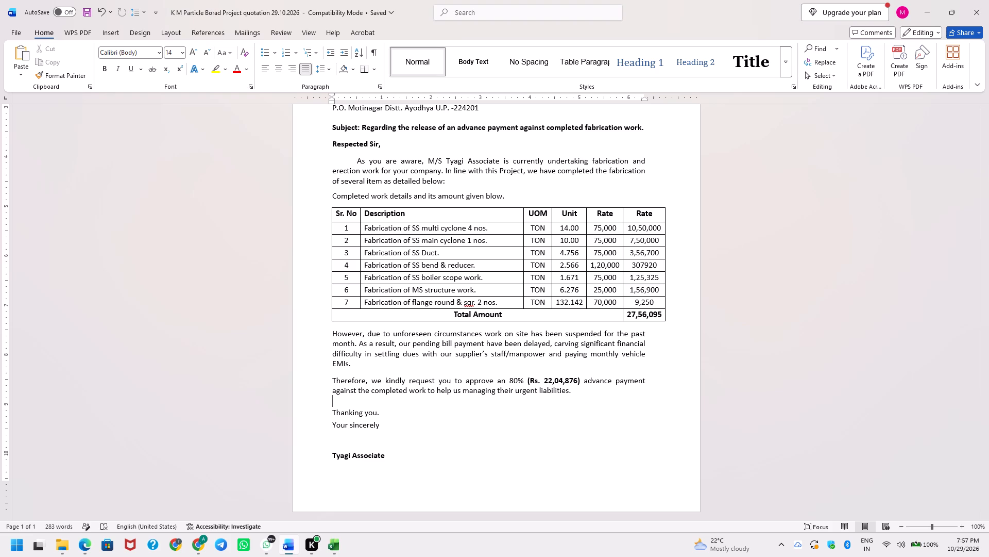
click(594, 397)
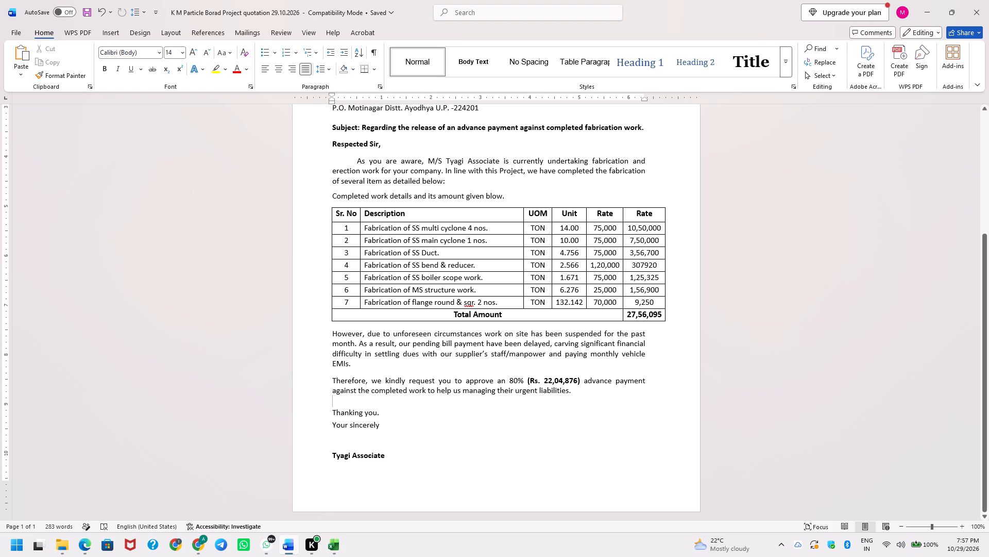
key(ctrl+s)
key(ctrl+s)
key(ctrl+s)
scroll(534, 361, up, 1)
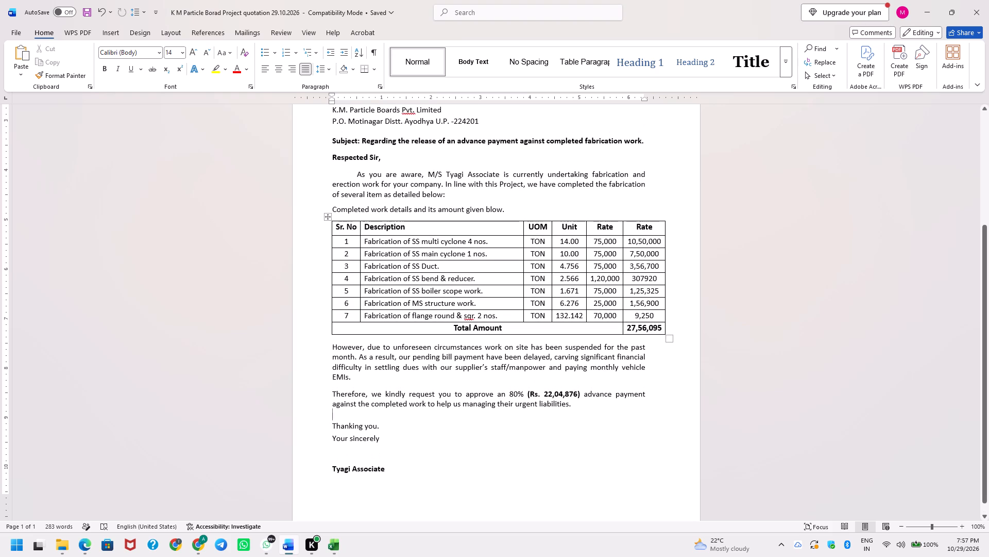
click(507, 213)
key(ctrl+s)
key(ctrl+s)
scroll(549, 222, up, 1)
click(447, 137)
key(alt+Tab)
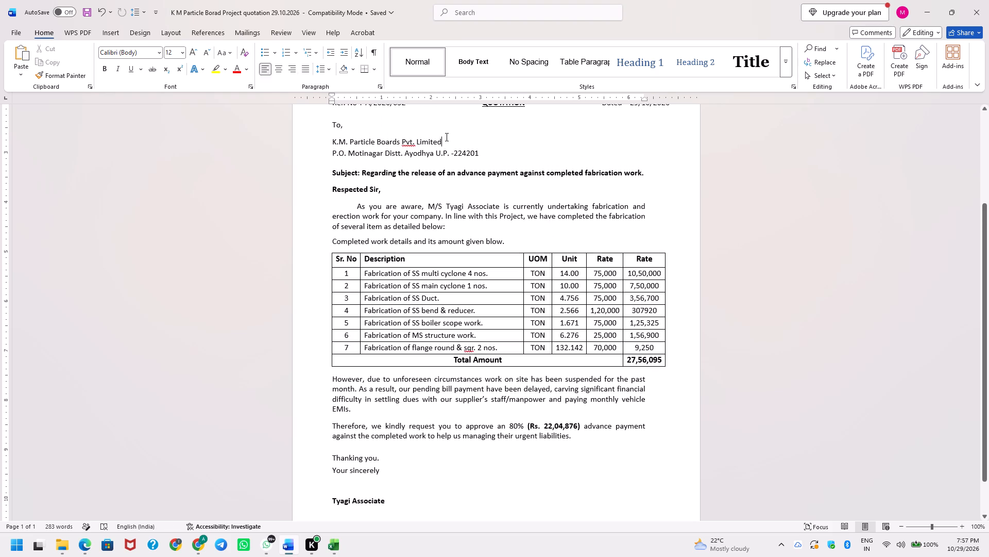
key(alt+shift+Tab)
Cut the "Completed work details and its amount given blow." line with the whole table, and remove the leftover empty line.
click(333, 243)
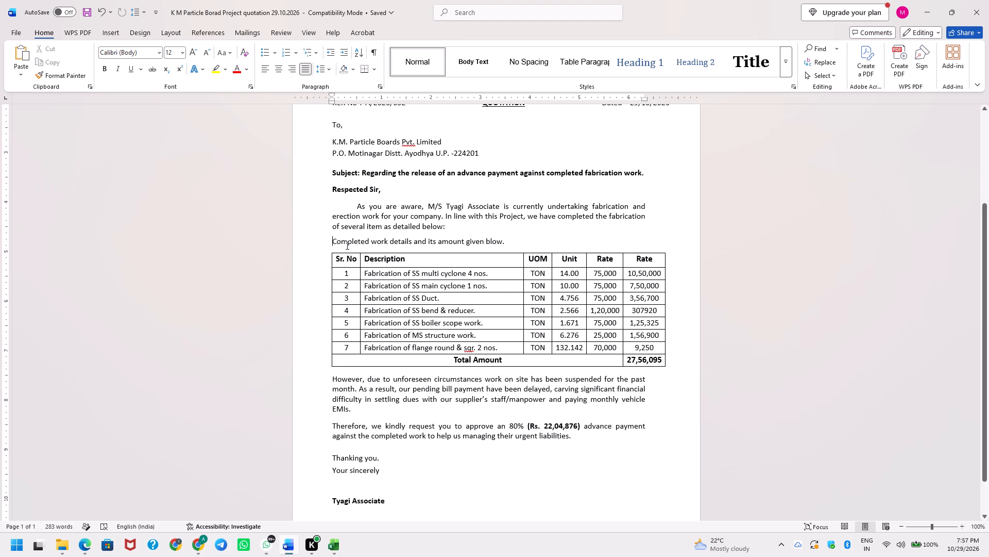
key(shift+Down)
key(shift+Down)
key(shift+Down)
key(shift+Down)
key(shift+Down)
key(shift+Down)
key(shift+Down)
key(shift+Down)
key(shift+Down)
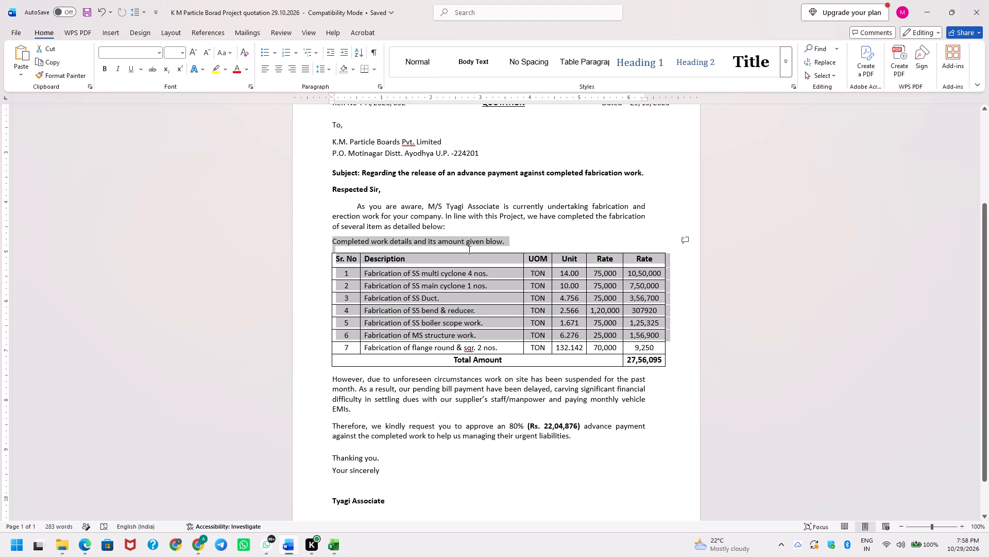
key(shift+Down)
key(shift+Down)
key(shift+Down)
key(shift+Left)
key(ctrl+x)
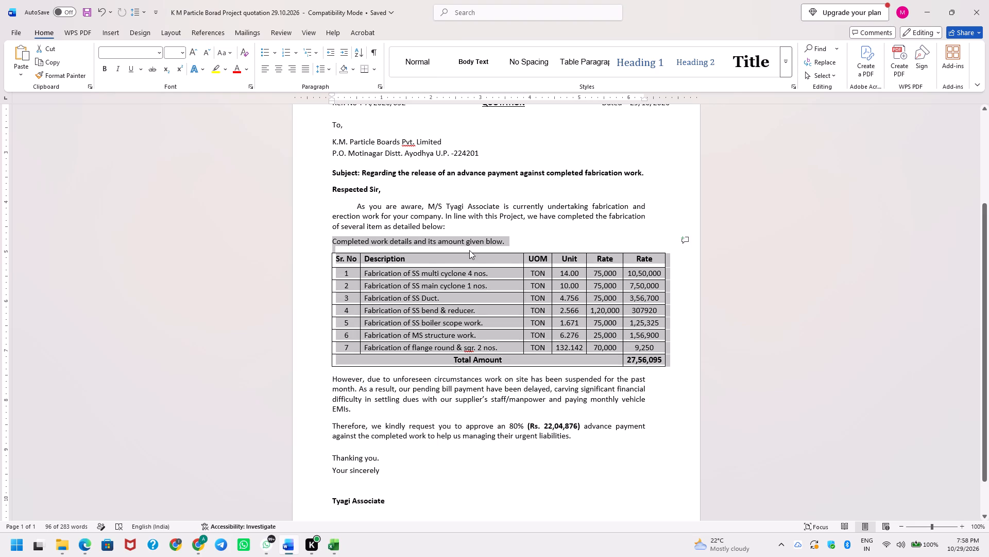
key(Delete)
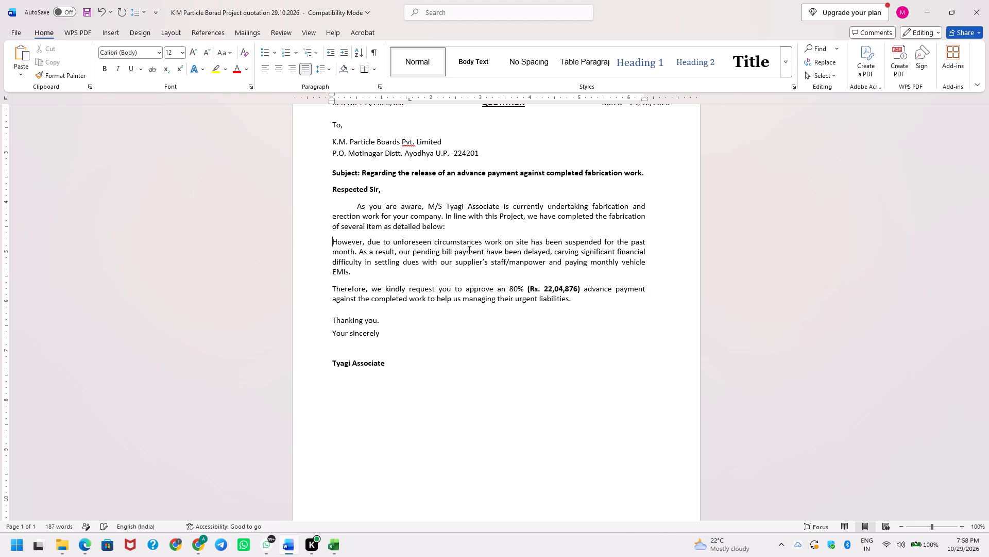
Add two blank lines between the request paragraph and "Thanking you." and paste the details line and table there.
key(Down)
key(Down)
key(Down)
key(Down)
key(Down)
key(Down)
key(Down)
key(Return)
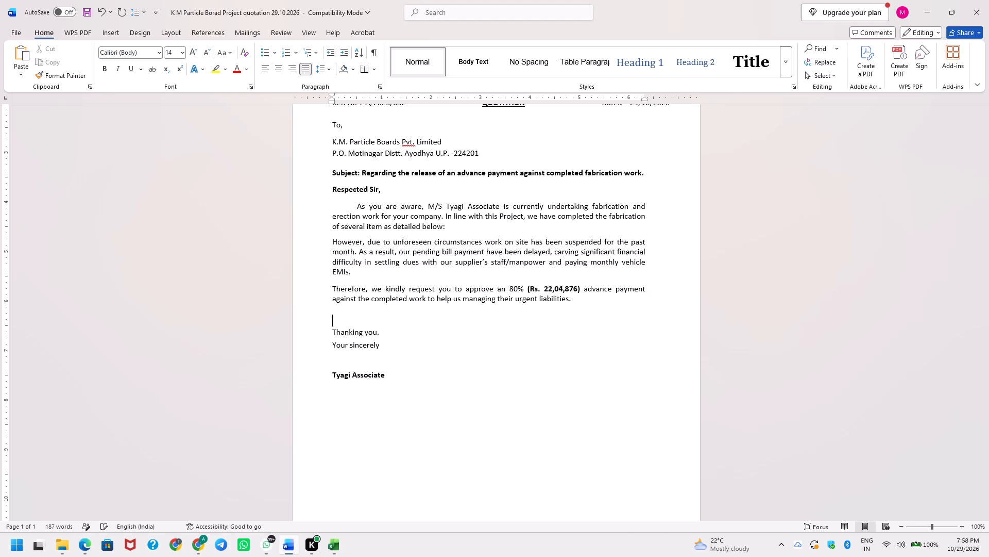
key(Up)
key(Return)
key(Up)
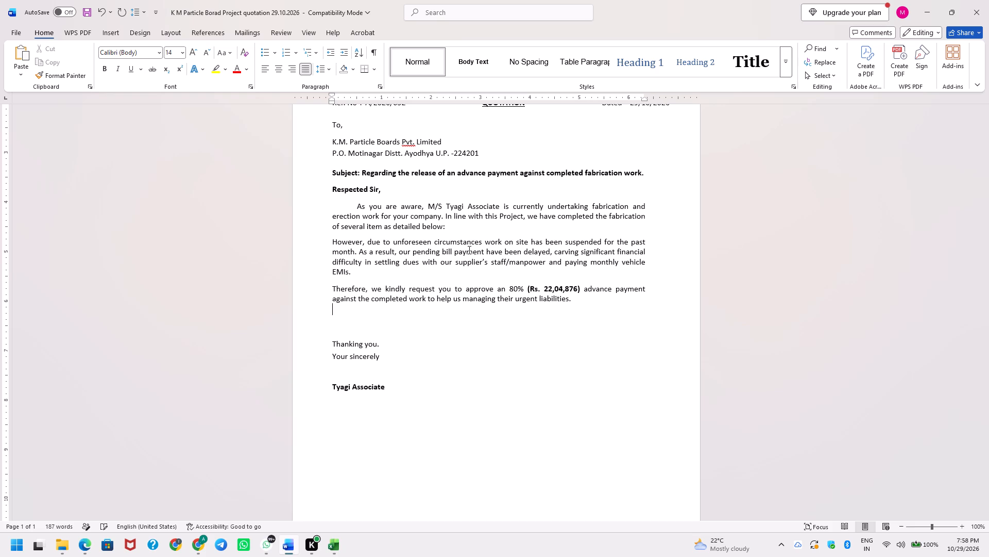
key(Down)
key(ctrl+v)
Proofread the letter from the pasted table up through the body, checking the "However" paragraph's wording about the delayed pending bill payment.
key(Up)
key(Up)
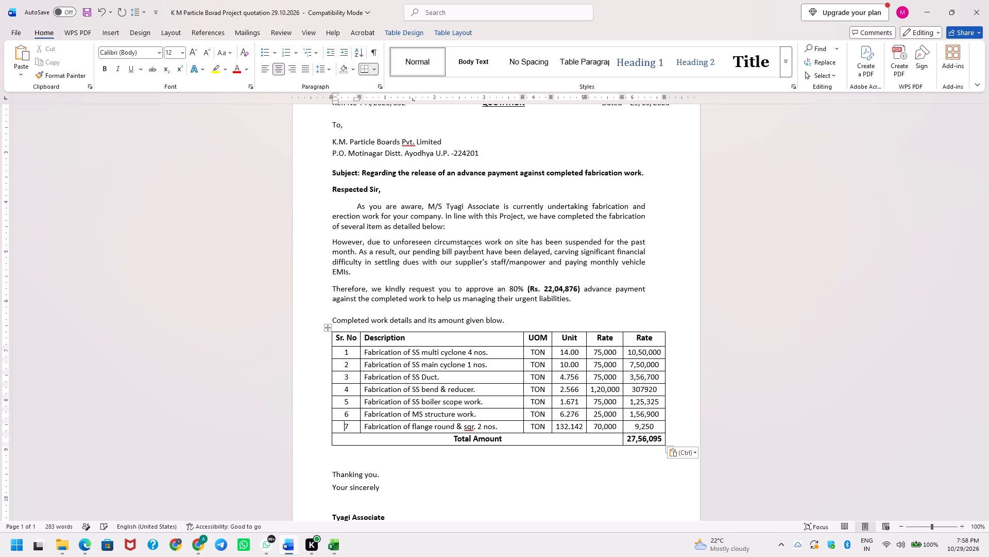
key(Up)
key(Up)
key(Up)
key(Up)
key(Up)
key(Up)
key(Up)
key(Up)
key(Up)
key(Up)
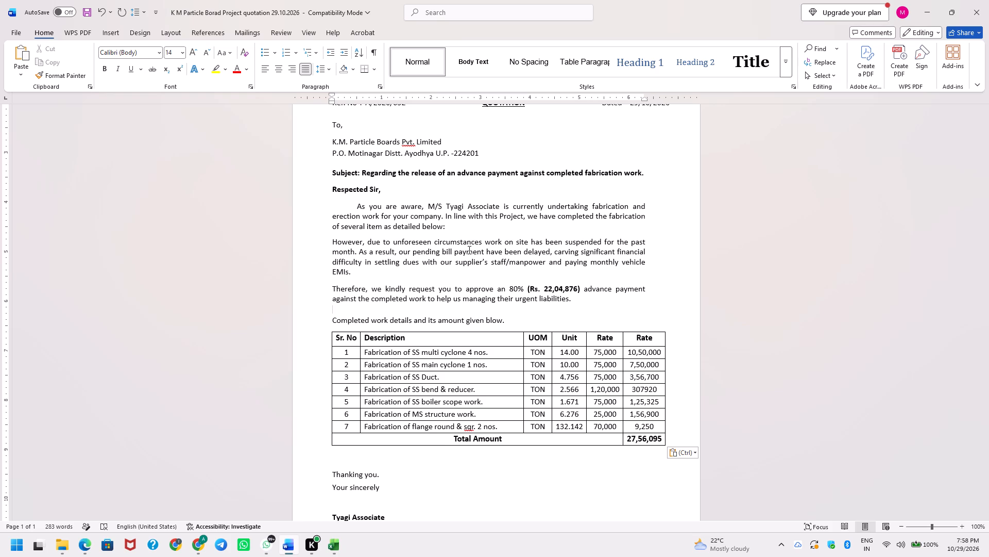
key(Up)
key(Up)
key(Up)
key(Up)
key(Up)
key(Up)
key(Up)
key(Up)
key(Down)
key(Right)
key(Right)
key(Right)
key(Down)
key(ctrl+Right)
key(ctrl+Right)
key(ctrl+Right)
key(ctrl+Right)
key(ctrl+Right)
key(ctrl+Right)
key(ctrl+Right)
key(ctrl+Right)
key(ctrl+Right)
key(ctrl+Right)
key(ctrl+Right)
key(ctrl+Right)
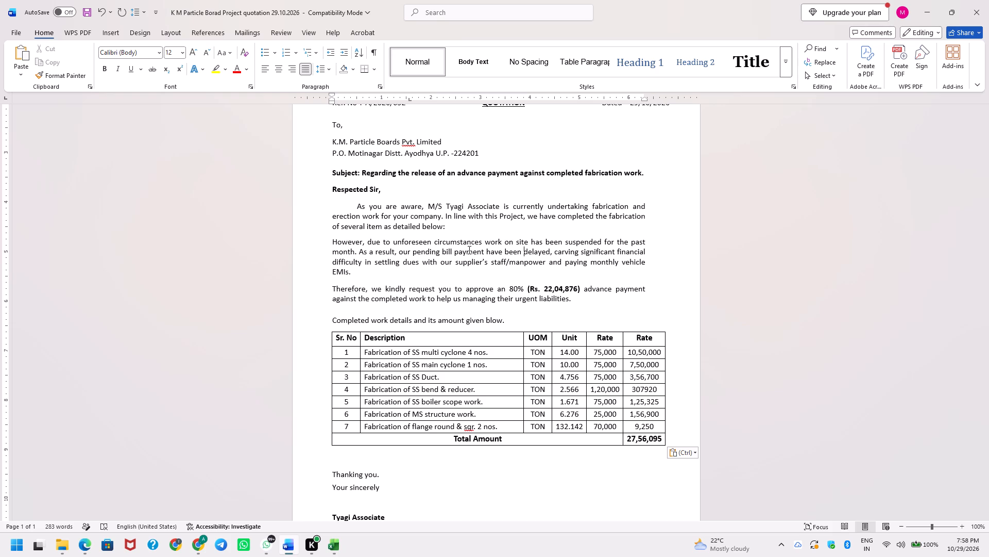
key(ctrl+Left)
key(ctrl+Left)
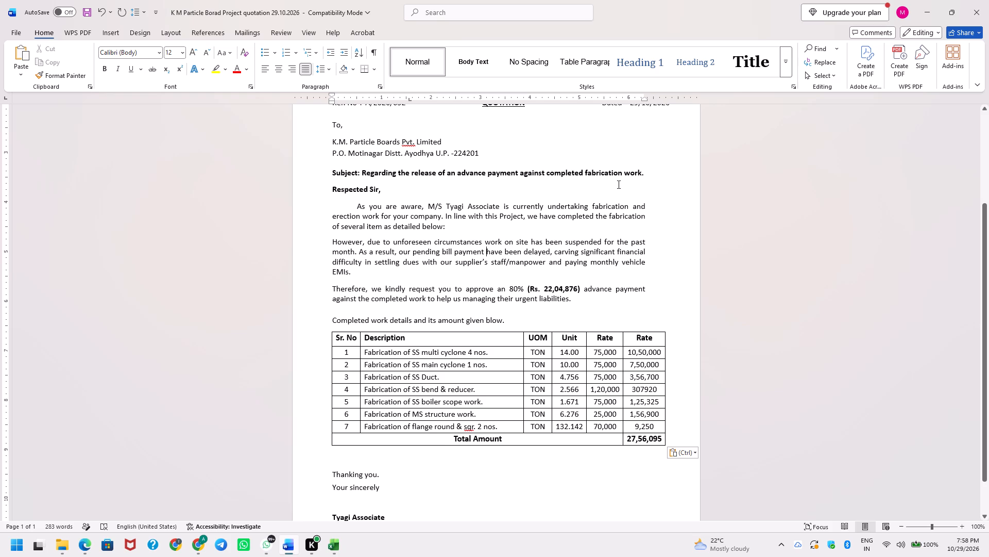
key(ctrl+Left)
key(ctrl+Left)
key(ctrl+Left)
key(ctrl+Left)
key(ctrl+Left)
key(Escape)
key(ctrl+Right)
key(ctrl+Right)
key(ctrl+Right)
key(ctrl+Right)
key(ctrl+Right)
key(ctrl+Right)
key(ctrl+Right)
key(ctrl+Right)
key(ctrl+Left)
key(ctrl+Left)
key(ctrl+Left)
key(ctrl+Left)
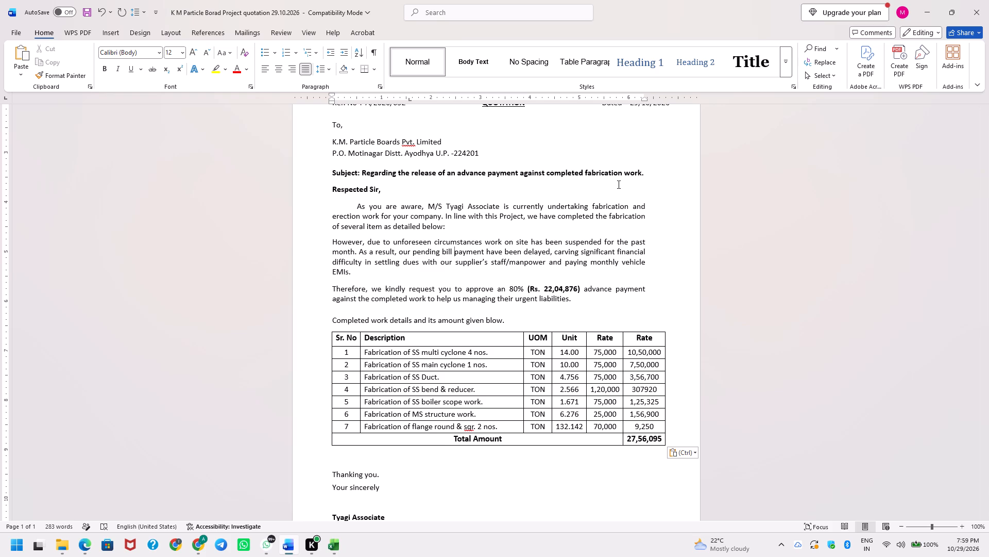
Insert "approx." before "4 nos." in the SS multi cyclone description of the completed work table.
key(Down)
key(Down)
key(Down)
key(Down)
key(Down)
key(Down)
key(Down)
key(Down)
key(Down)
key(Down)
key(ctrl+Right)
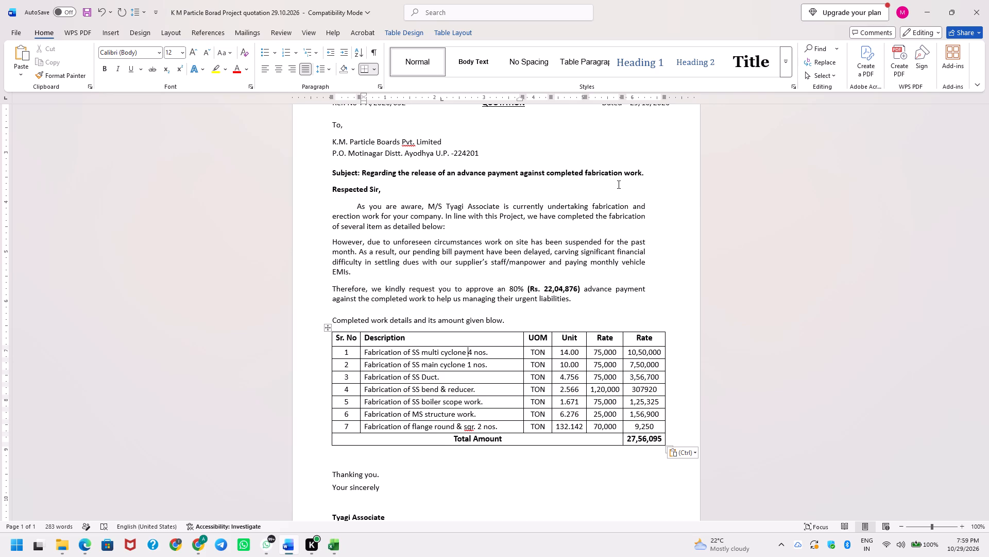
key(ctrl+Right)
key(ctrl+Left)
text(appo)
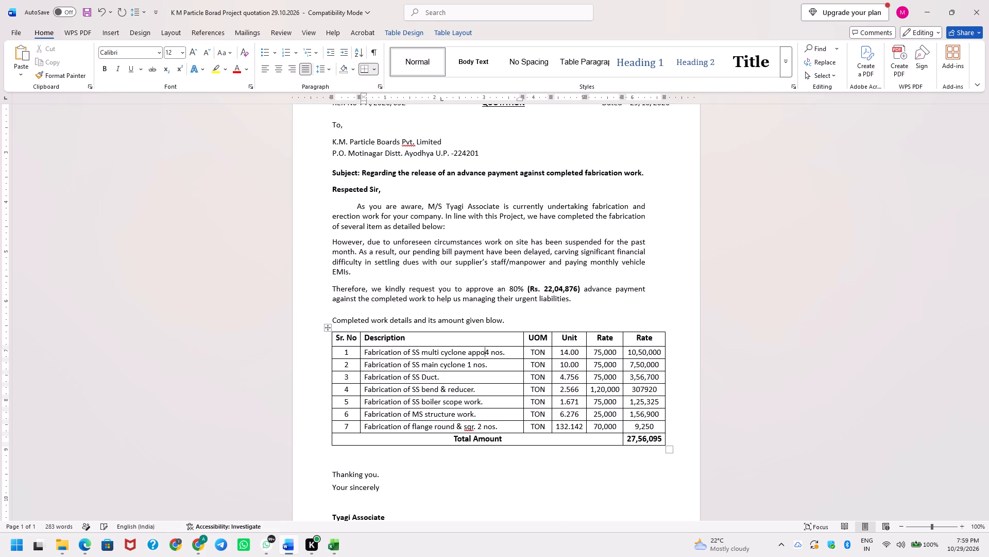
key(BackSpace)
text(rox)
key(space)
Copy "approx." from the multi cyclone row and paste it before "1 nos." in the SS main cyclone description.
key(Left)
key(ctrl+shift+Left)
key(ctrl+shift+Left)
key(ctrl+c)
key(Down)
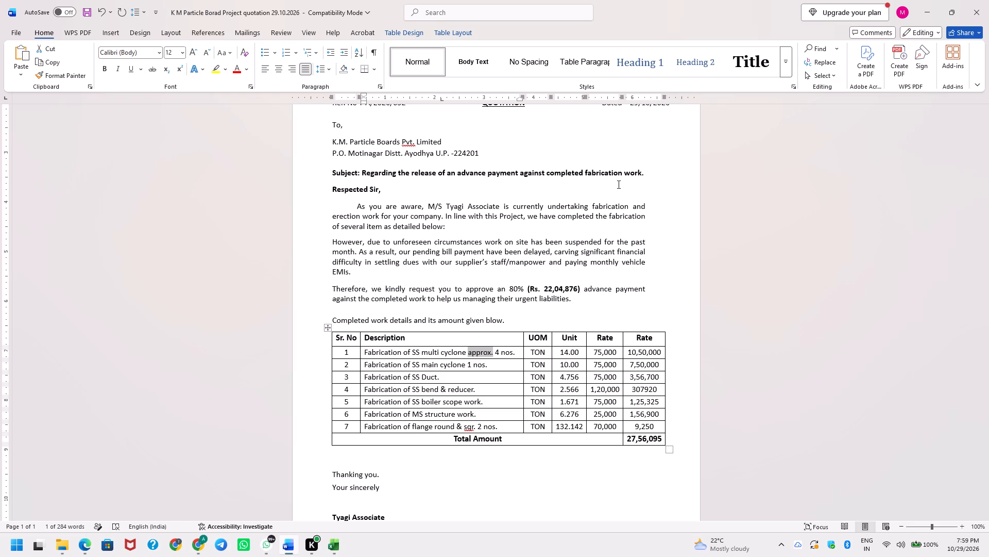
key(ctrl+Left)
key(ctrl+Left)
key(Left)
key(Left)
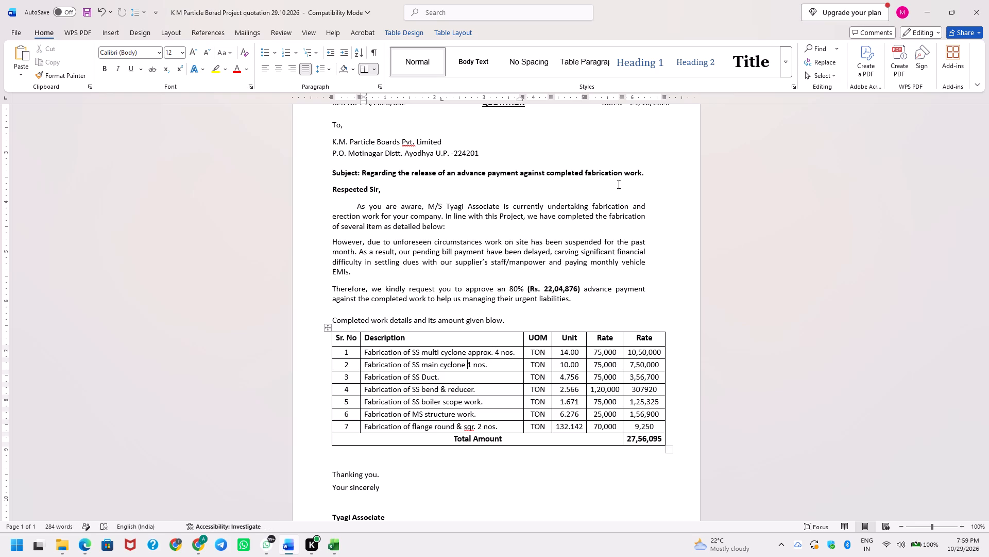
key(ctrl+v)
key(space)
key(Down)
Rename the table's "Unit" column heading to "Weight" and save the document.
key(Left)
key(Up)
key(Up)
key(Right)
key(Right)
key(Right)
key(Right)
key(Right)
key(Right)
key(Right)
key(Up)
key(Tab)
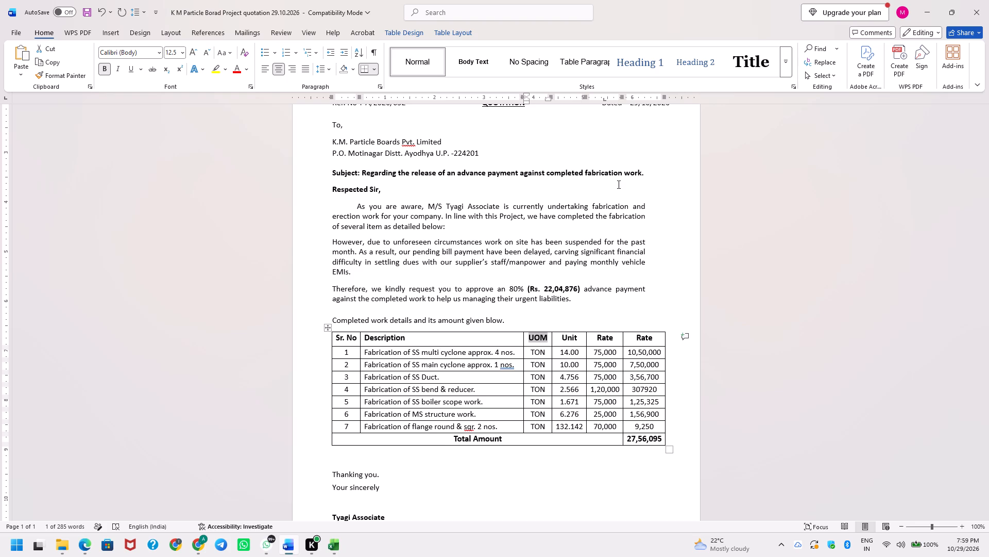
key(Tab)
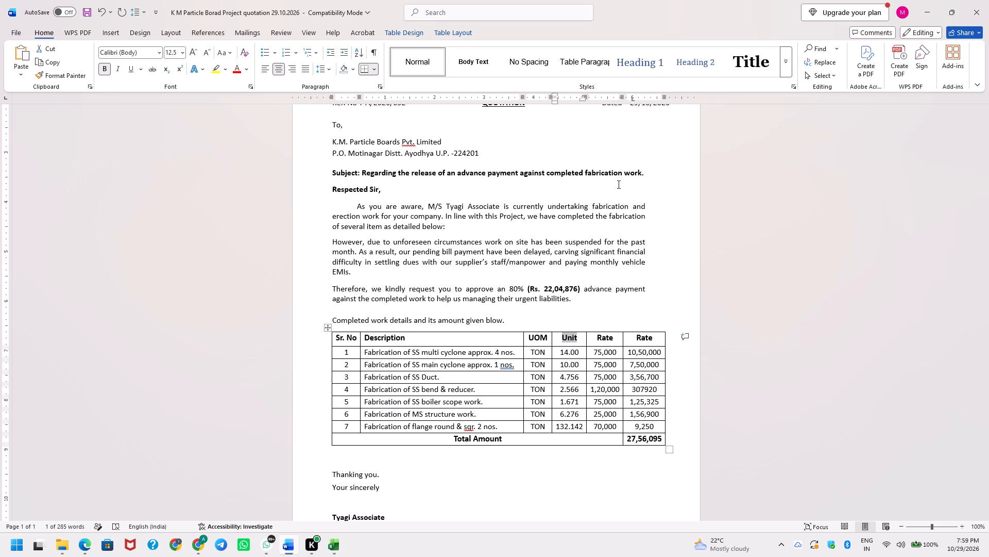
key(shift+w)
text(eight)
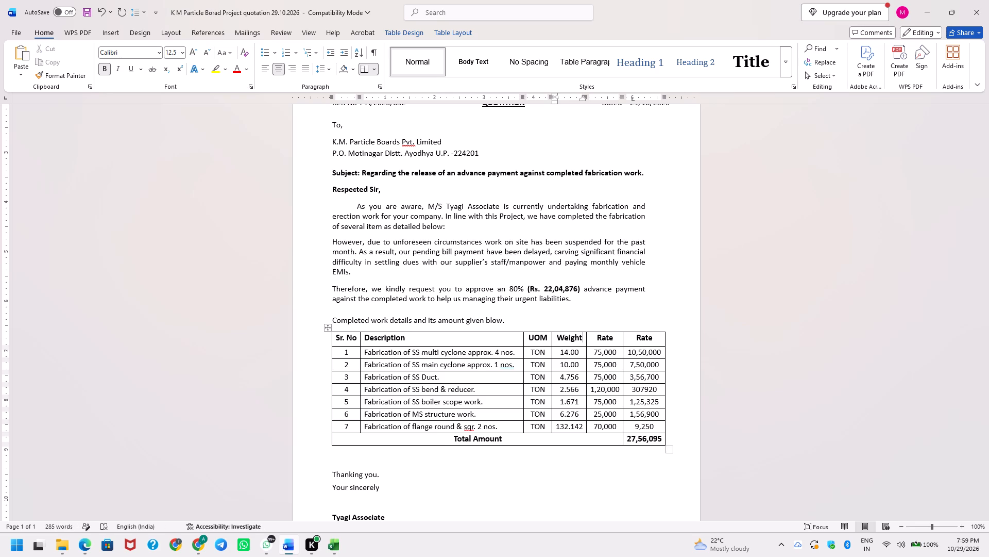
key(Down)
key(Up)
key(ctrl+s)
key(ctrl+s)
key(Down)
key(ctrl+Up)
key(ctrl+s)
key(ctrl+s)
key(ctrl+s)
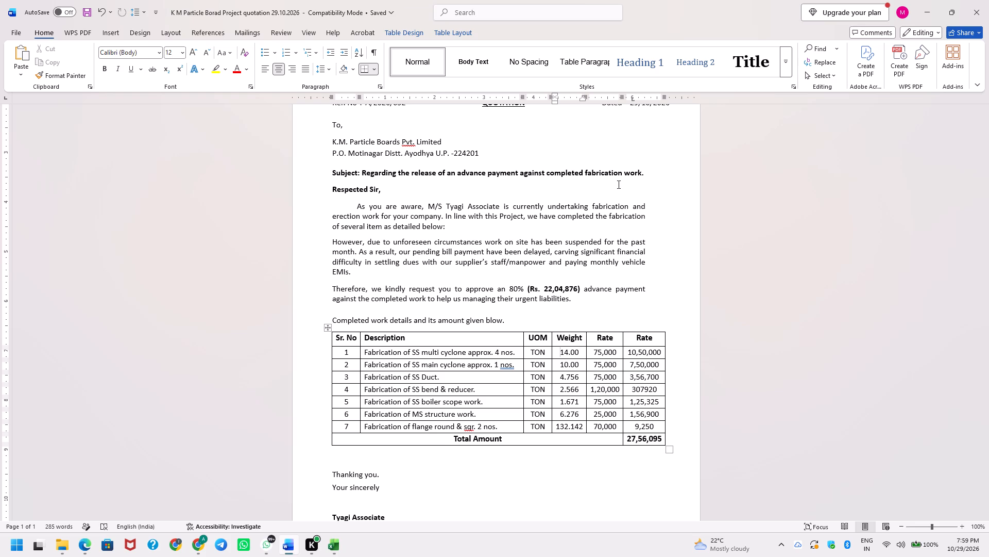
key(Up)
key(Down)
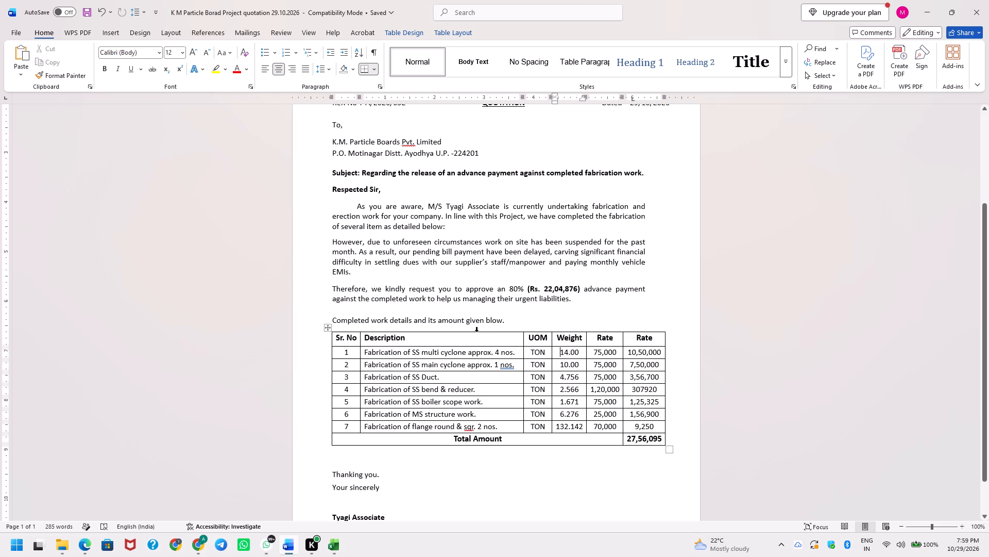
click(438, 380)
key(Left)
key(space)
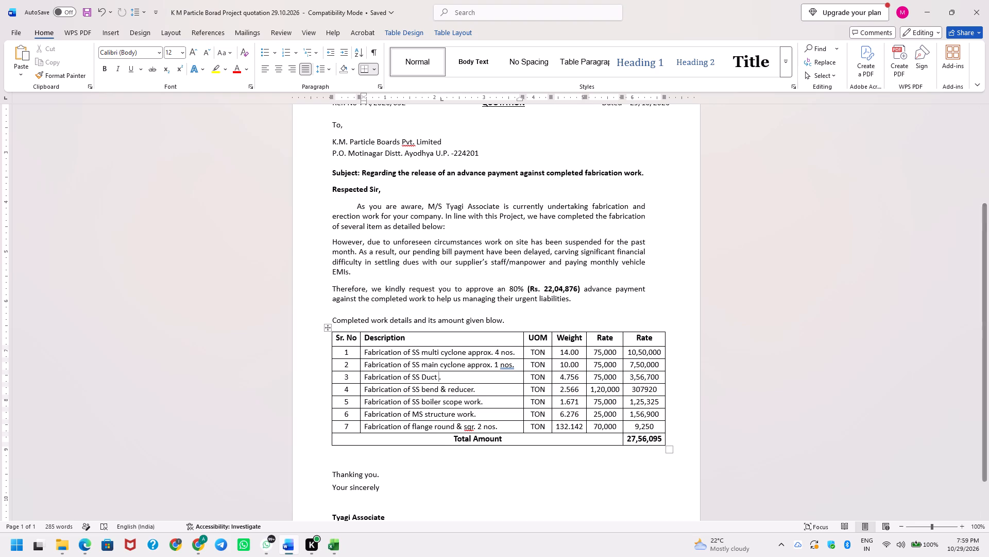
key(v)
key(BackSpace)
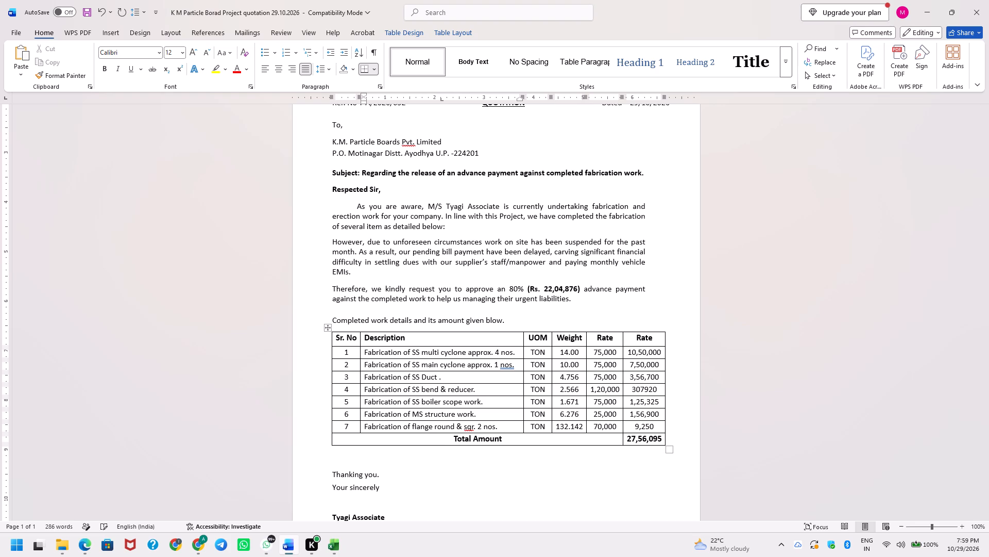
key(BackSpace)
Copy "approx." from the SS main cyclone description and paste it after "Duct" in the SS Duct description.
key(Up)
key(ctrl+Right)
key(ctrl+Right)
key(ctrl+shift+Right)
key(shift+Right)
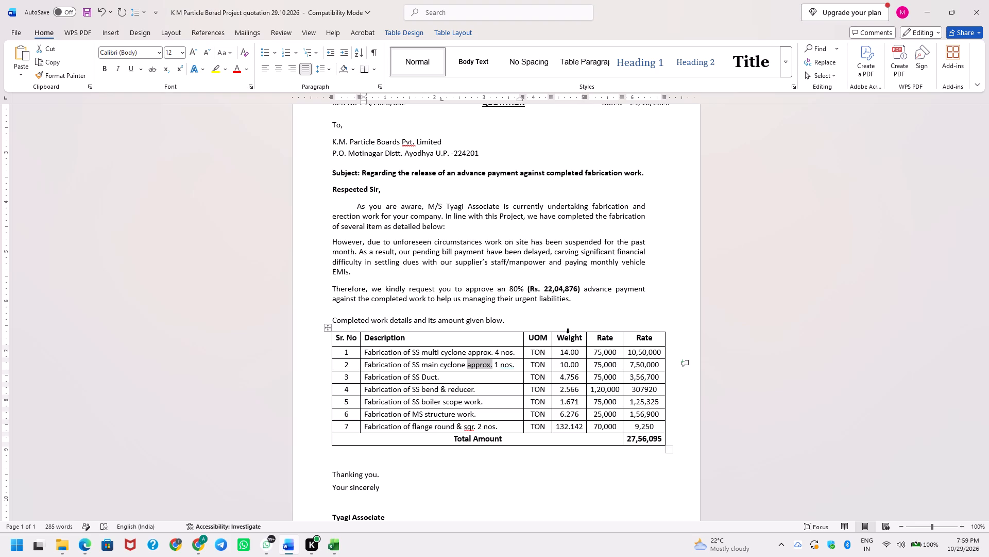
key(ctrl+c)
key(Down)
key(Left)
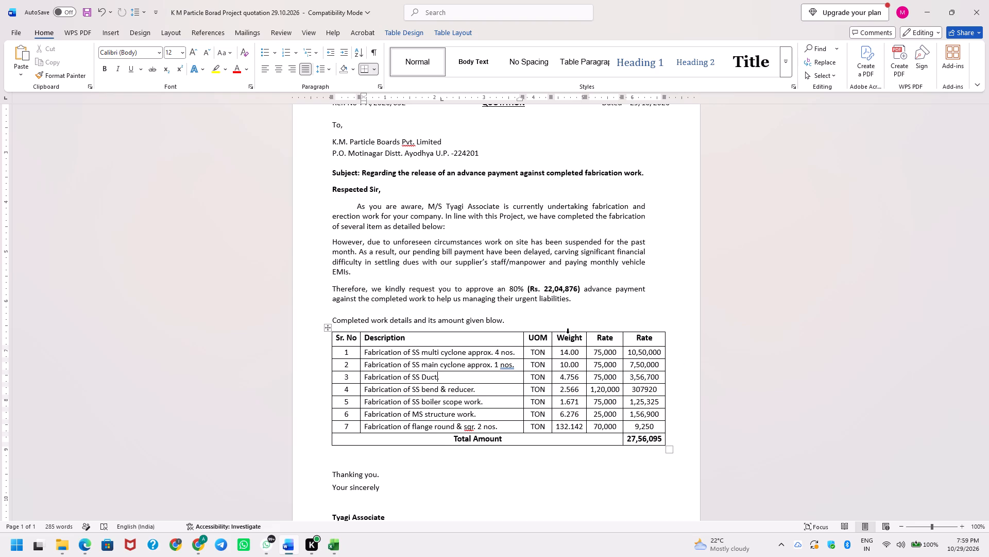
key(space)
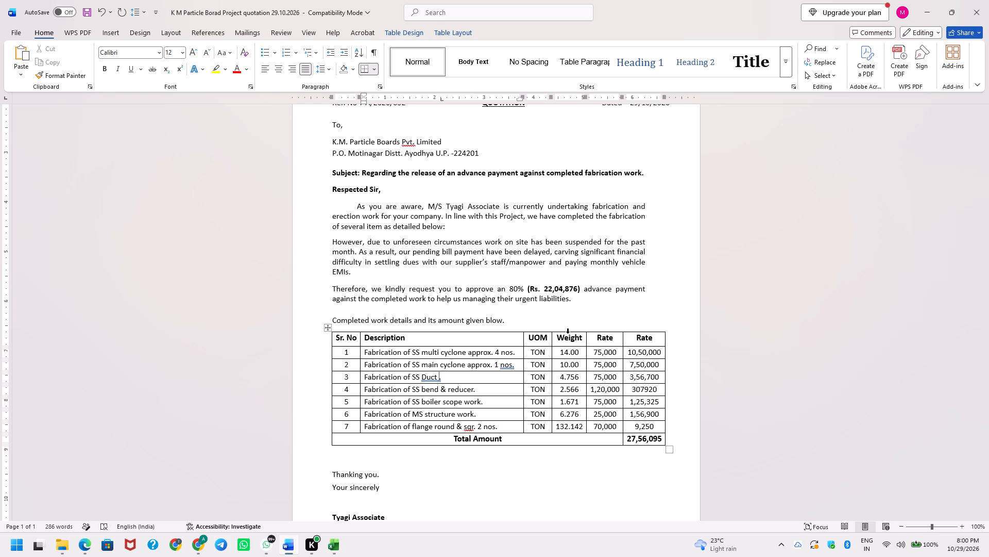
key(BackSpace)
key(space)
key(ctrl+v)
key(BackSpace)
Paste "approx." after "reducer" in the SS bend & reducer description of the completed work table.
key(Down)
key(ctrl+Right)
key(Right)
key(Left)
key(space)
key(ctrl+v)
key(BackSpace)
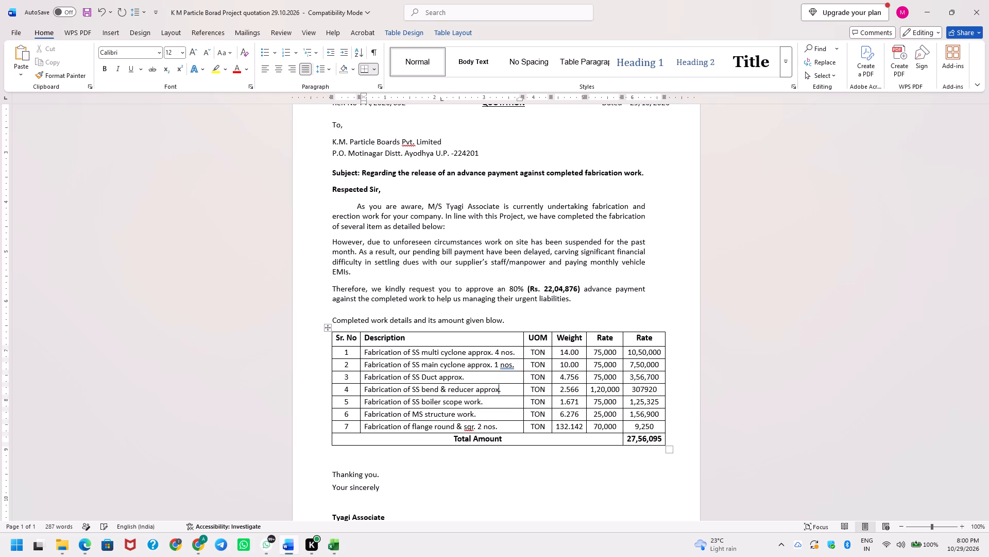
Paste "approx." after "work" in the SS boiler scope work description, keeping it on one line.
key(Down)
key(Left)
key(space)
key(ctrl+v)
key(BackSpace)
key(Return)
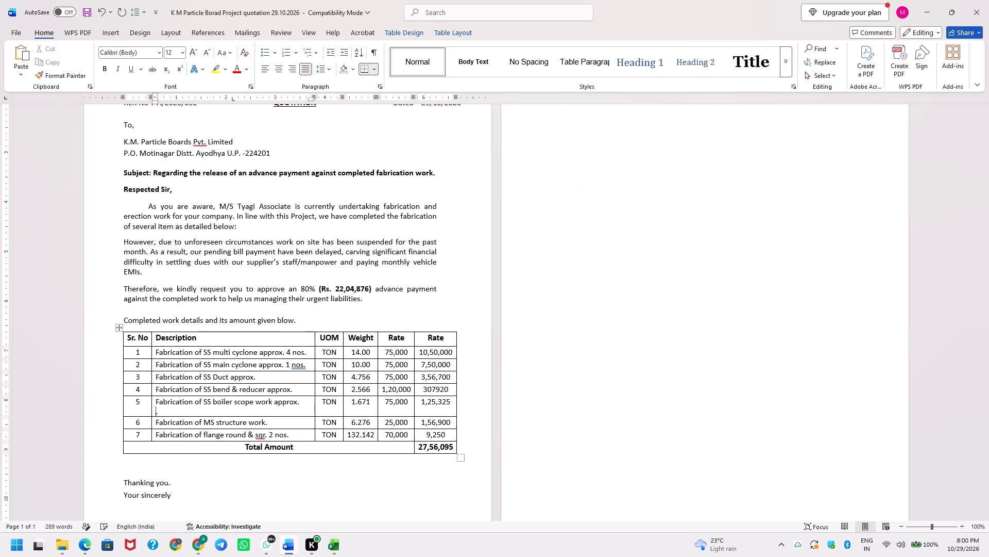
key(BackSpace)
Paste "approx." after "work" in the MS structure work description of the completed work table.
key(Down)
key(Left)
key(space)
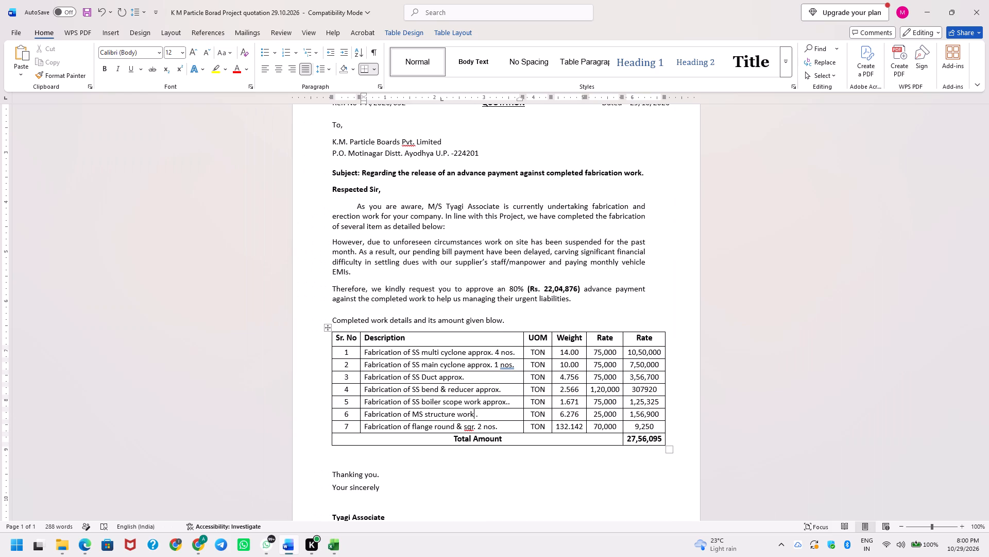
key(ctrl+v)
key(BackSpace)
Paste "approx." before "2 nos." in the flange round & sqr. description of the completed work table.
key(Down)
key(ctrl+Left)
key(ctrl+Left)
key(Left)
key(Left)
key(ctrl+v)
key(space)
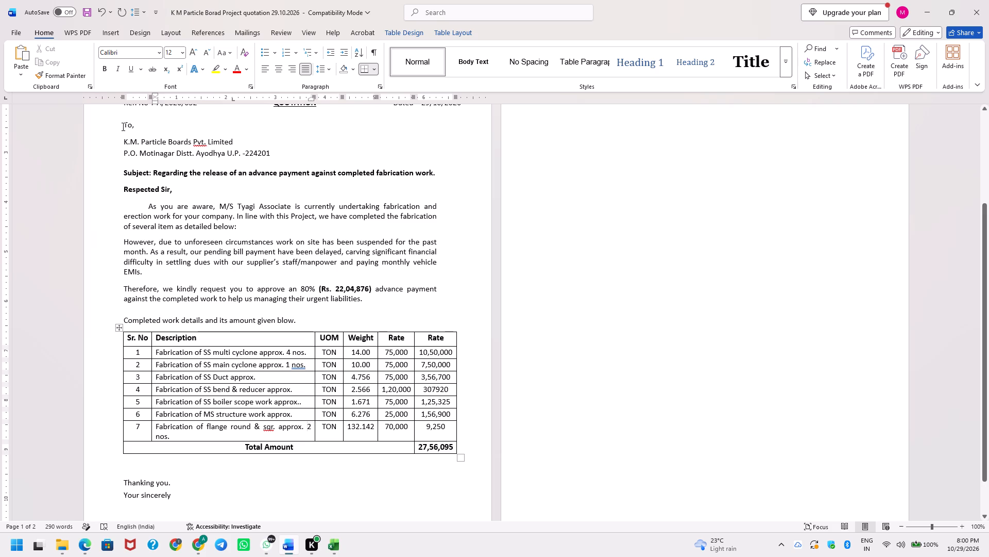
Extend the table slightly into the left margin, widen the Description column so the flange row fits on one line, and save.
drag(122, 98, 111, 99)
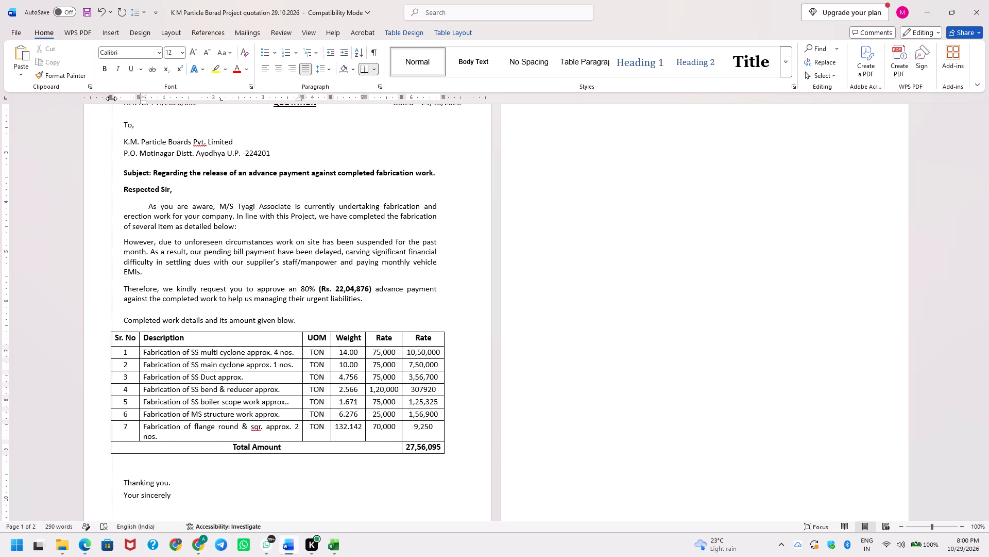
drag(111, 99, 111, 99)
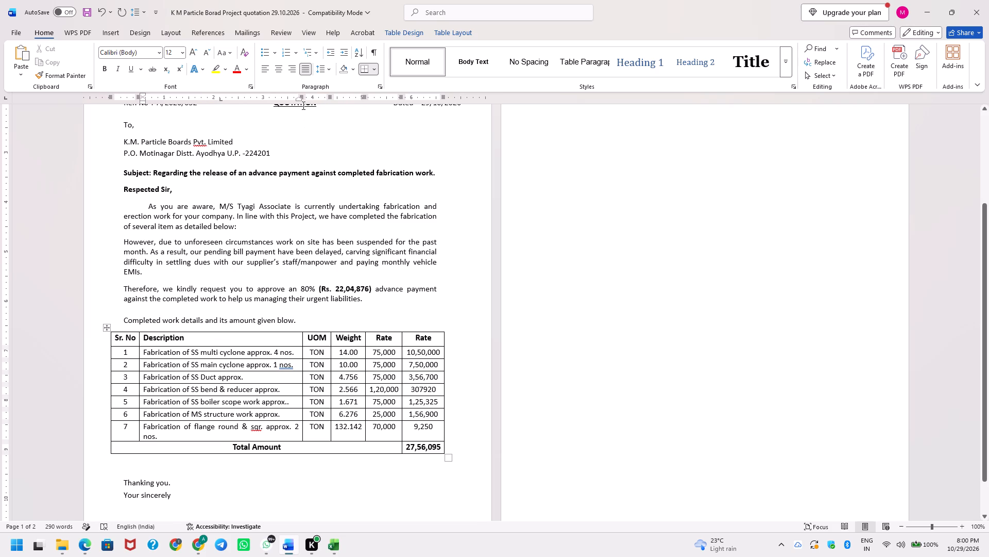
drag(301, 97, 309, 96)
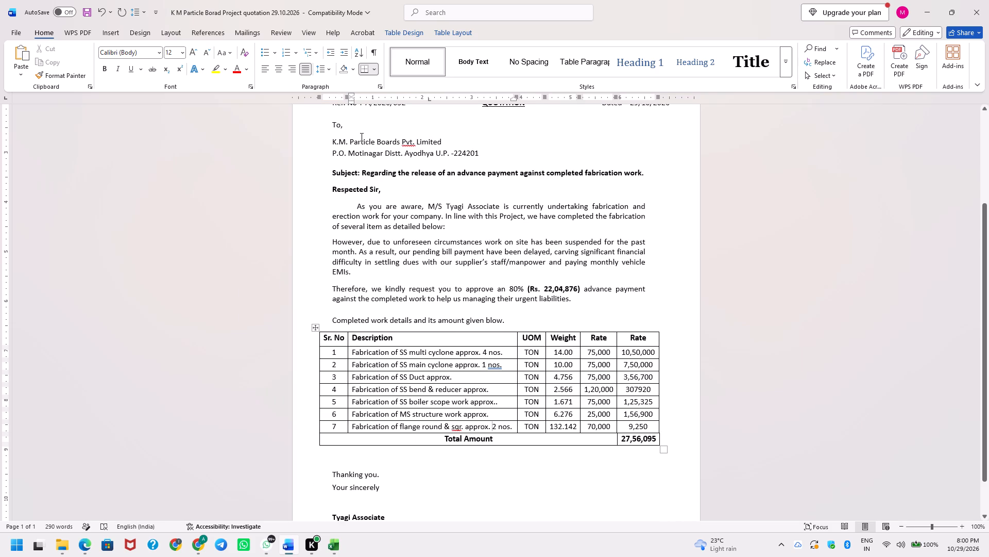
key(ctrl+s)
key(ctrl+s)
key(ctrl+s)
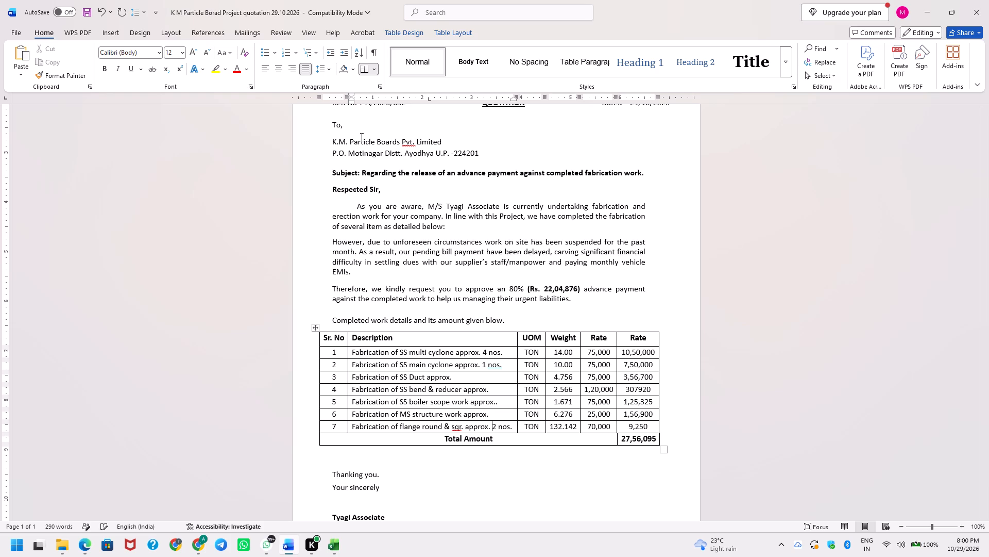
key(ctrl+s)
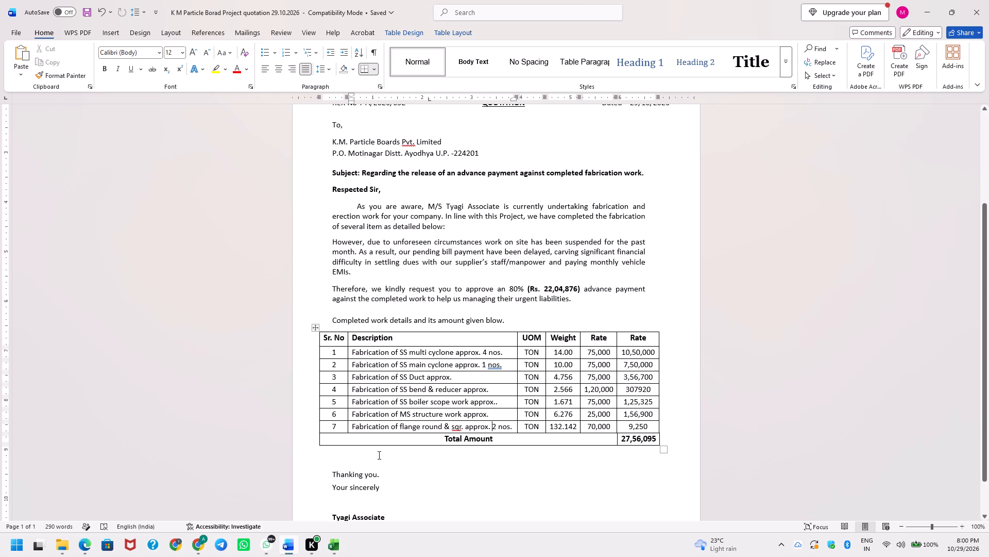
Delete one blank line between the completed work table and "Thanking you.".
click(379, 455)
key(Delete)
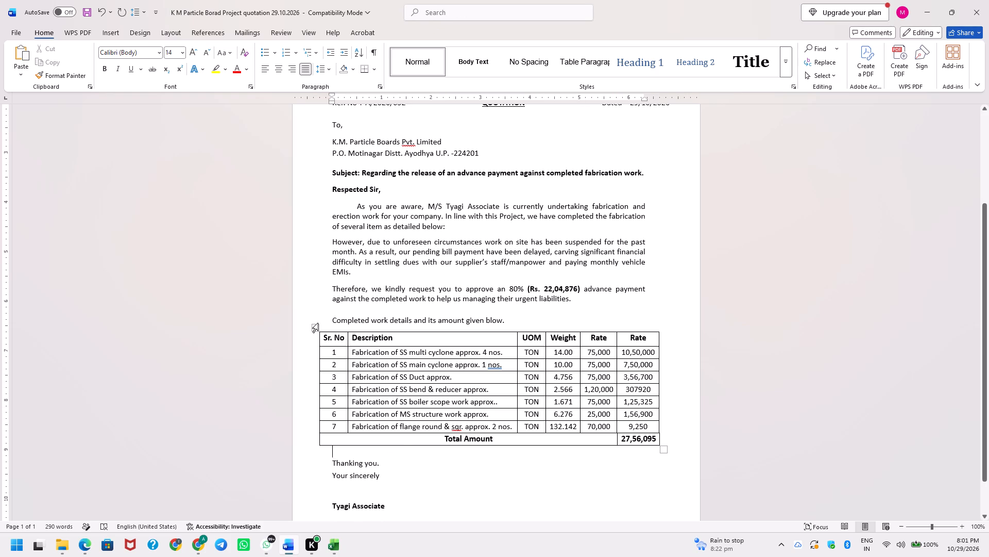
Move the completed work table slightly right so its left edge nearly lines up with the letter's body text.
drag(314, 327, 329, 326)
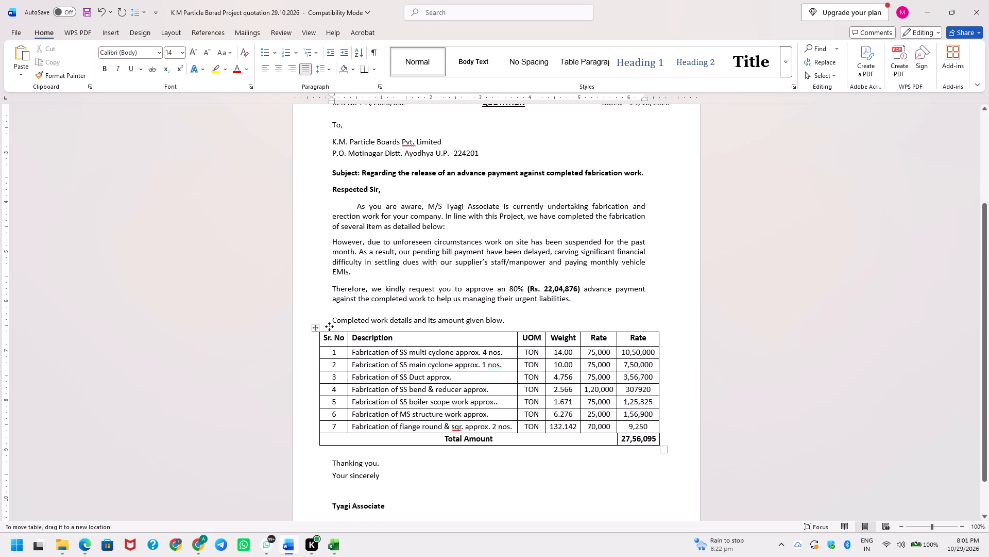
drag(329, 326, 323, 326)
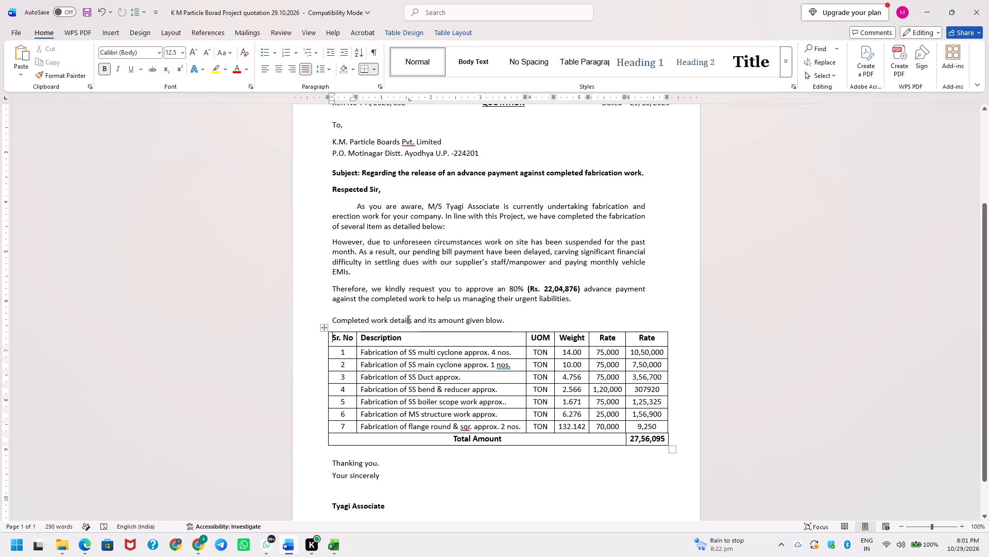
Shrink the font size of the blank line above "Completed work details" to tighten the gap below the "Therefore" paragraph.
click(360, 302)
click(351, 312)
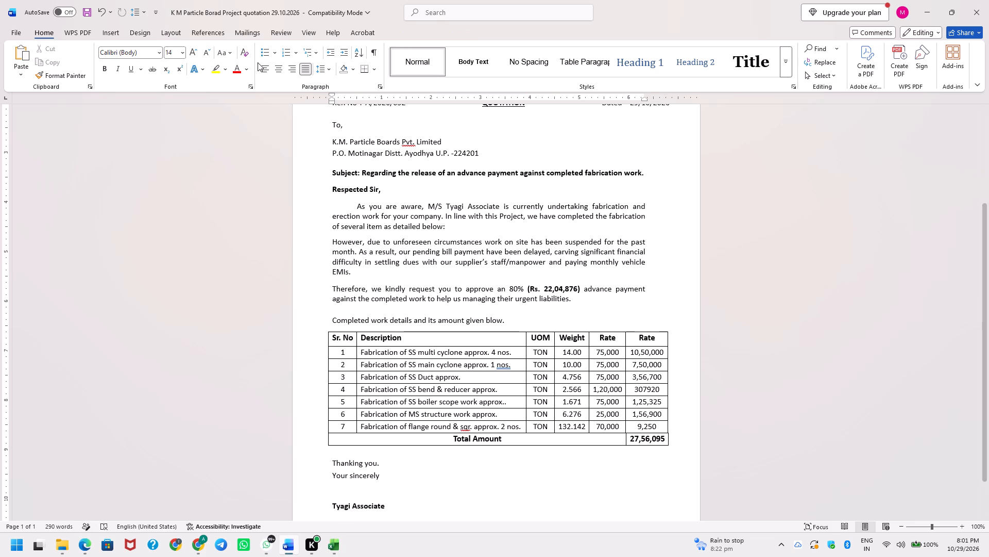
triple_click(205, 55)
click(205, 55)
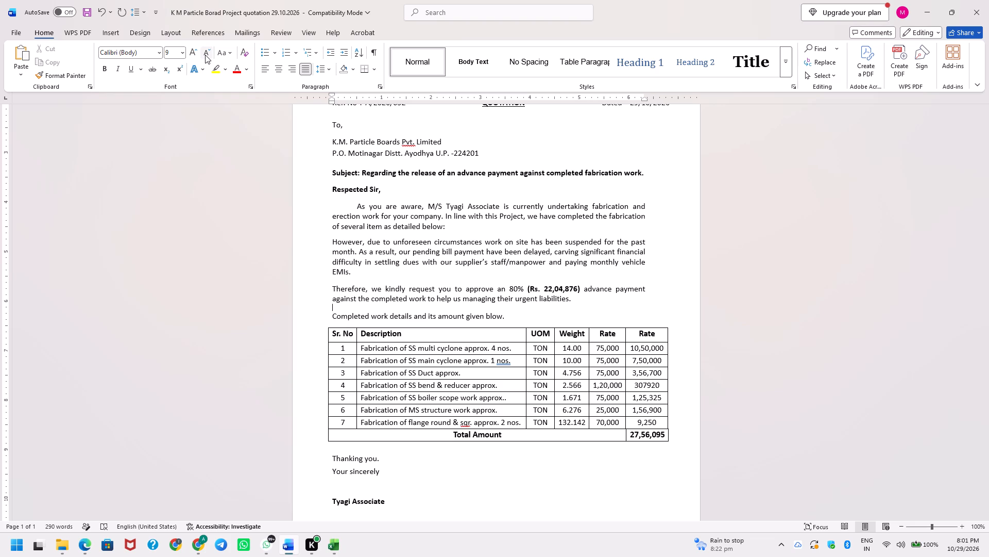
click(205, 55)
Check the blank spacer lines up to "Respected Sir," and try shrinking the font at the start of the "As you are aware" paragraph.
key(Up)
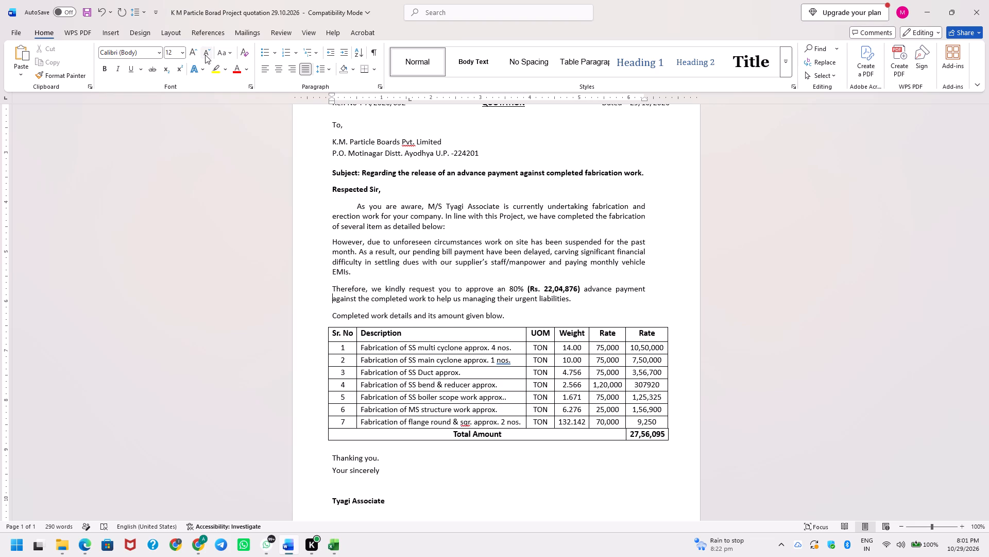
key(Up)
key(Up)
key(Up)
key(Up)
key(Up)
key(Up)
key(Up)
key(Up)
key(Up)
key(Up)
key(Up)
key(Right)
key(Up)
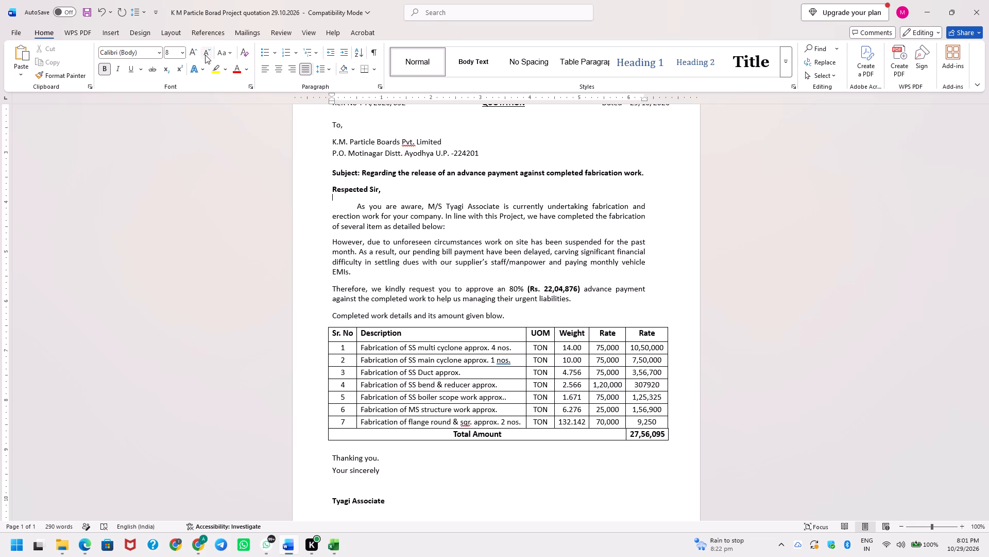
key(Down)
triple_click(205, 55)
Save the letter with its tightened layout.
key(ctrl+s)
key(ctrl+s)
key(ctrl+s)
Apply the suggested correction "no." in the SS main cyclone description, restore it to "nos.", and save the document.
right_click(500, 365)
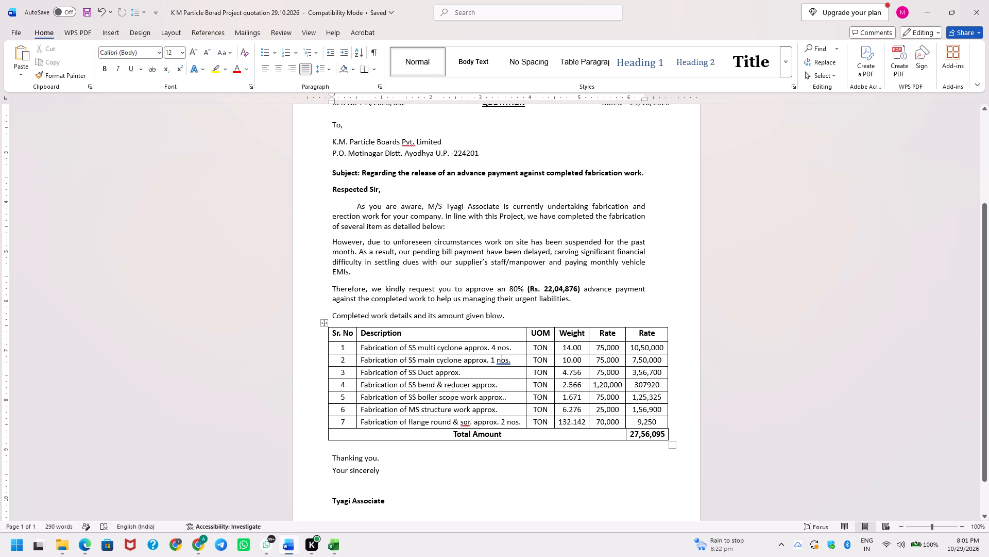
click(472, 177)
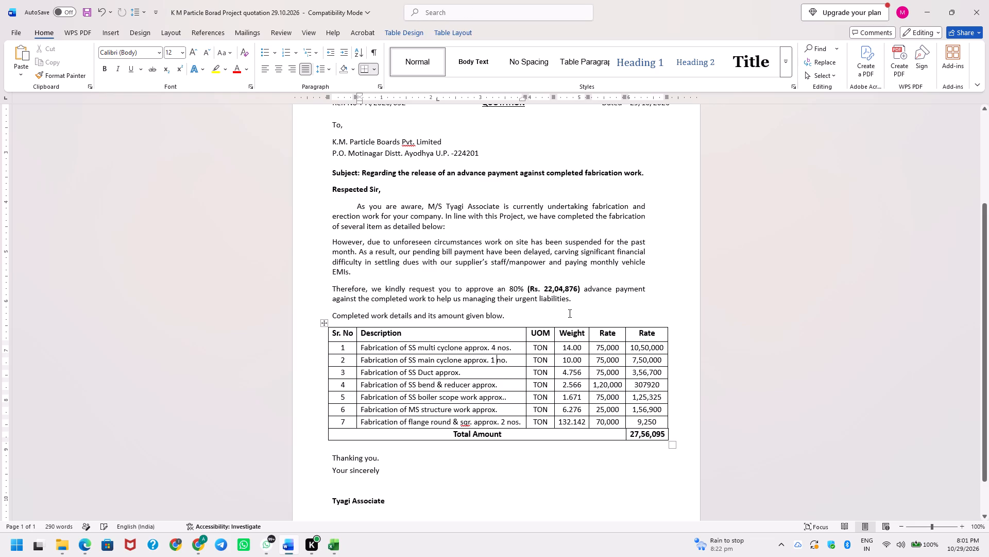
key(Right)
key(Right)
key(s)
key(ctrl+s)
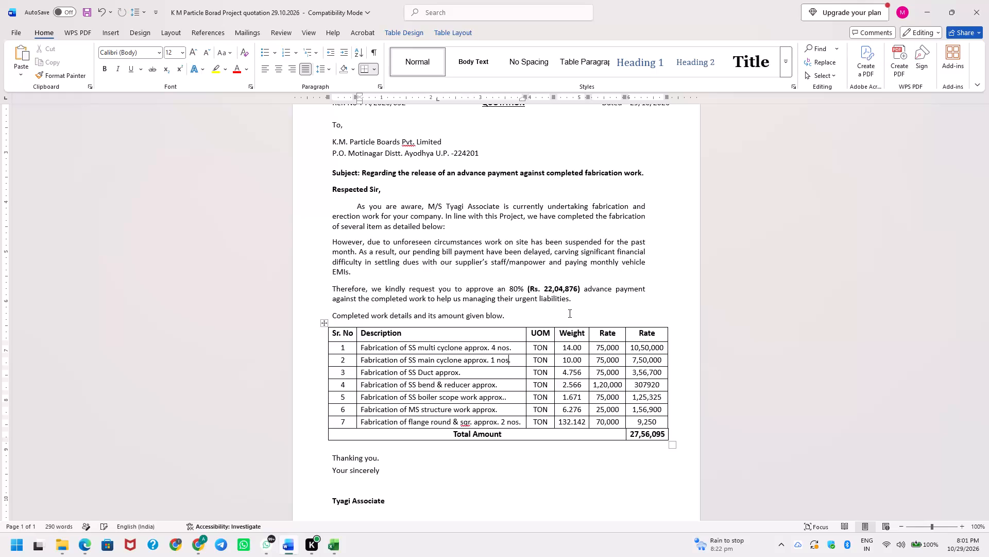
Print the letter to PDF, overwriting the existing file "K M Particle Boards regarding advance payment 29.10.2026" in the Quotation PDF folder.
key(ctrl+p)
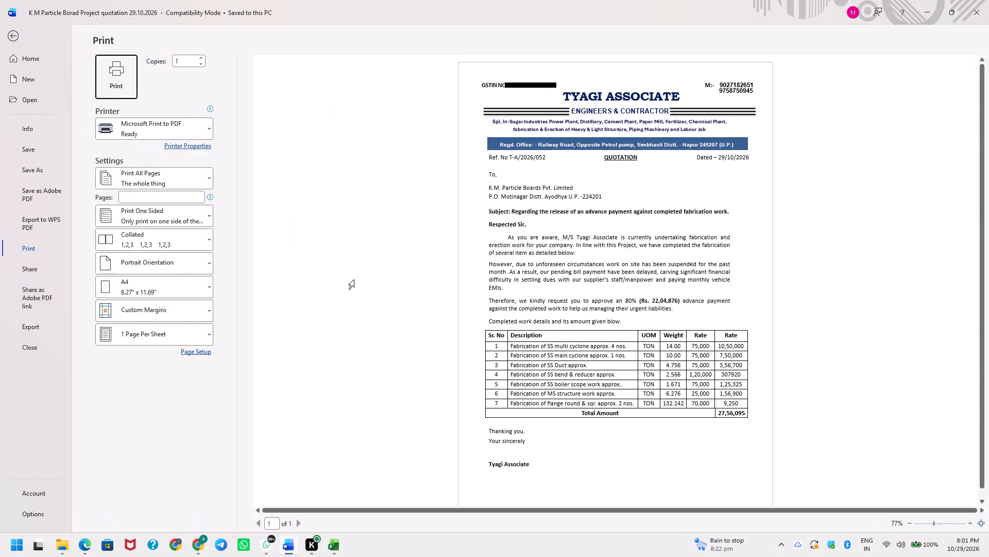
click(113, 56)
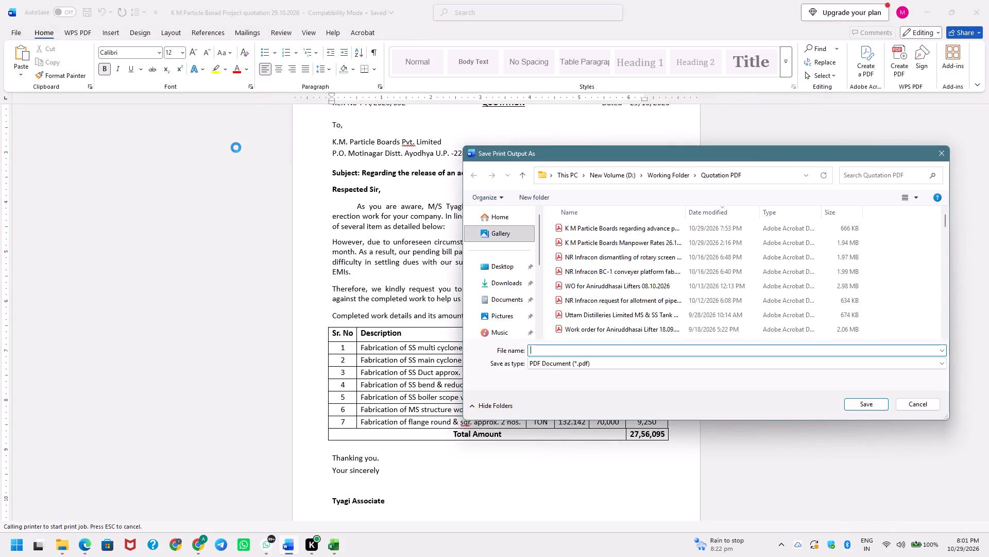
click(615, 230)
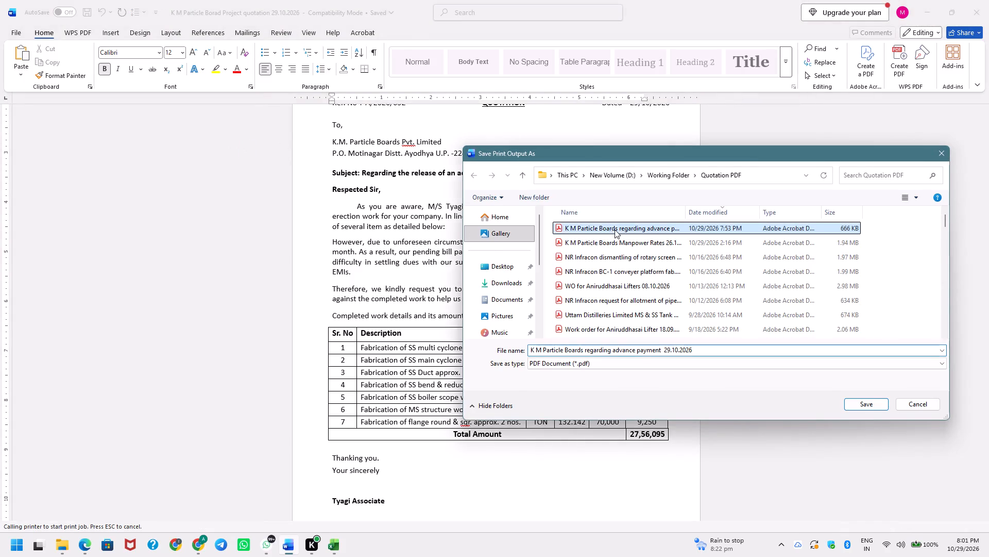
key(Return)
key(Left)
key(Return)
Switch to the Excel workbook, save it, check the sum of the seven item amounts on the Flange fab sheet, and return to the letter.
key(alt+Tab)
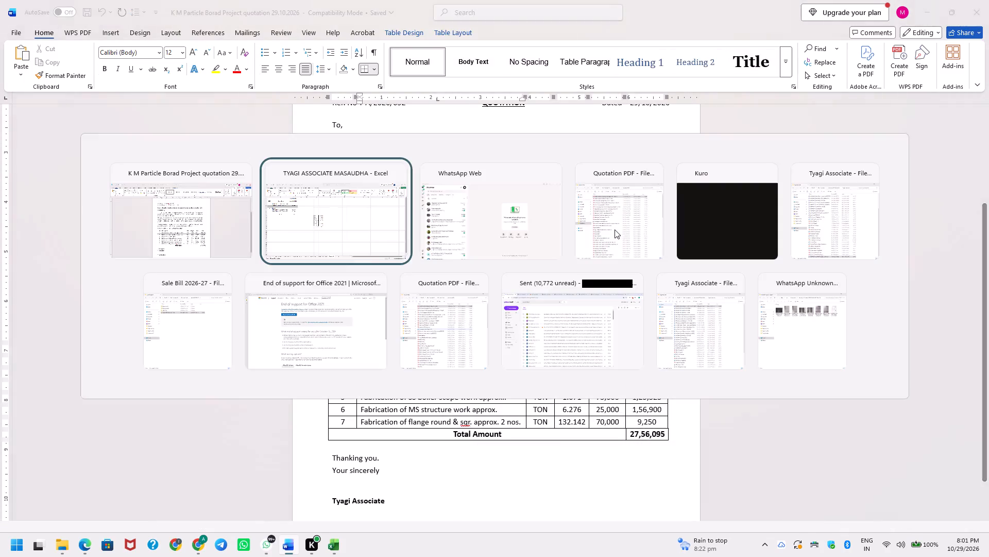
key(ctrl+s)
key(Up)
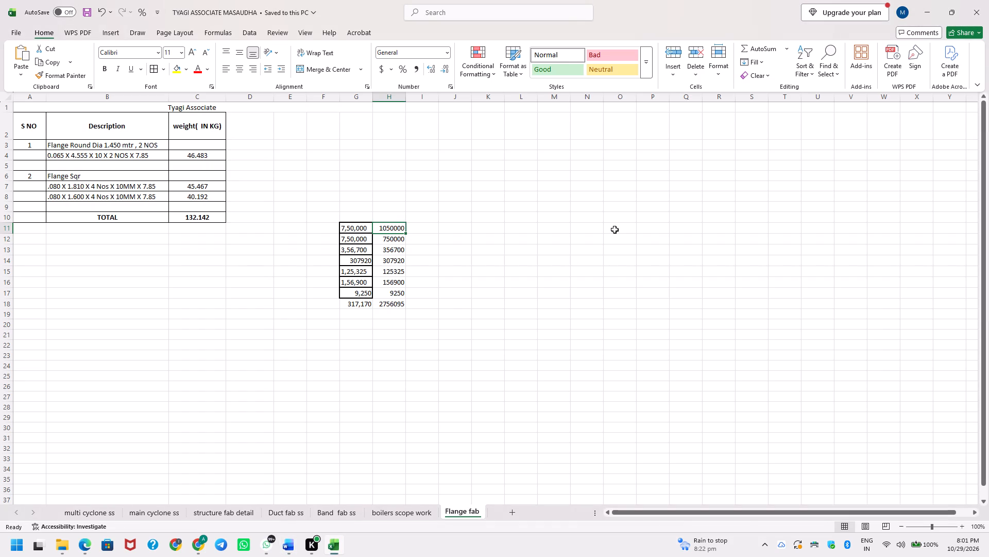
key(ctrl+shift+Down)
key(shift+Up)
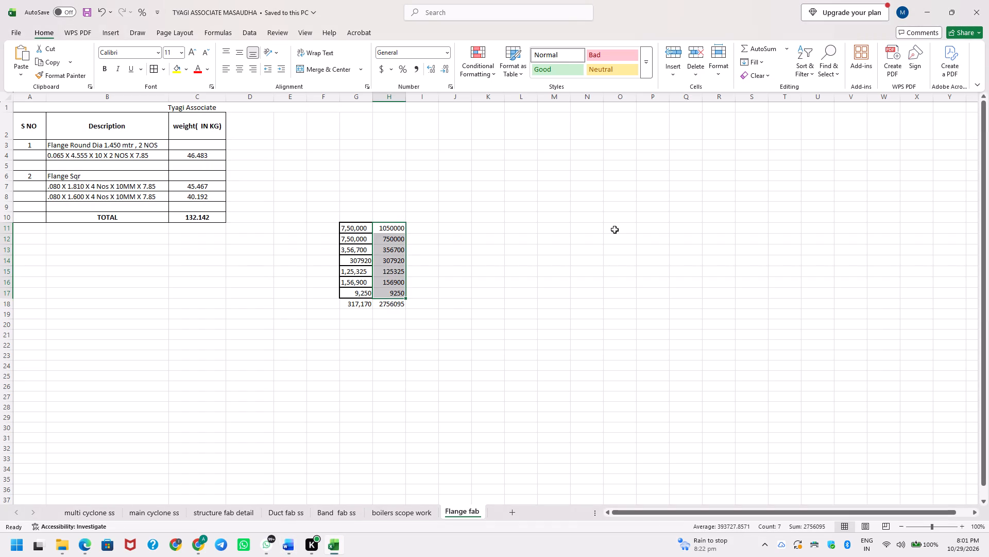
key(alt+Tab)
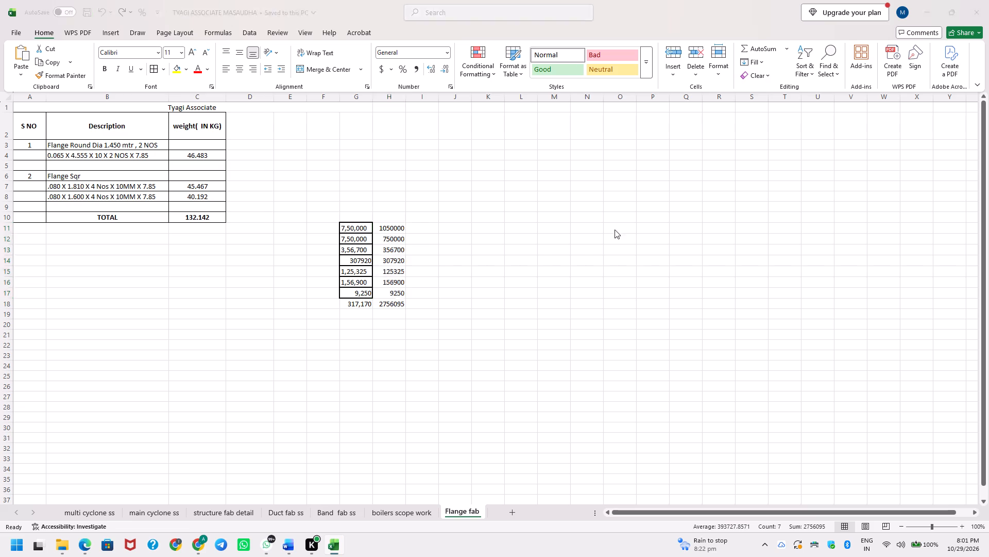
Remove the "QUOTATION" heading between the reference number and date, clear the leftover underline while keeping the date aligned, and save.
key(Up)
key(Up)
key(Up)
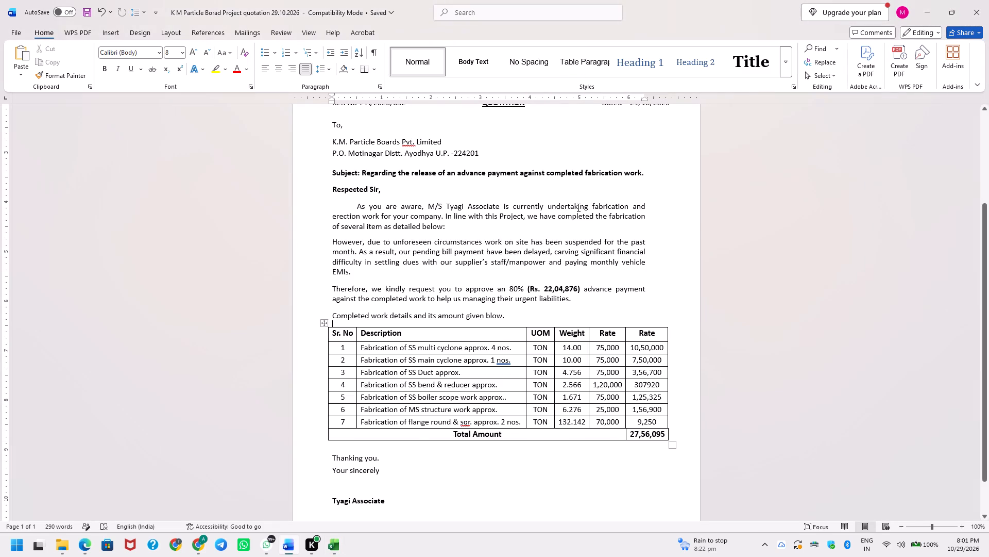
scroll(578, 208, up, 2)
click(526, 191)
key(Left)
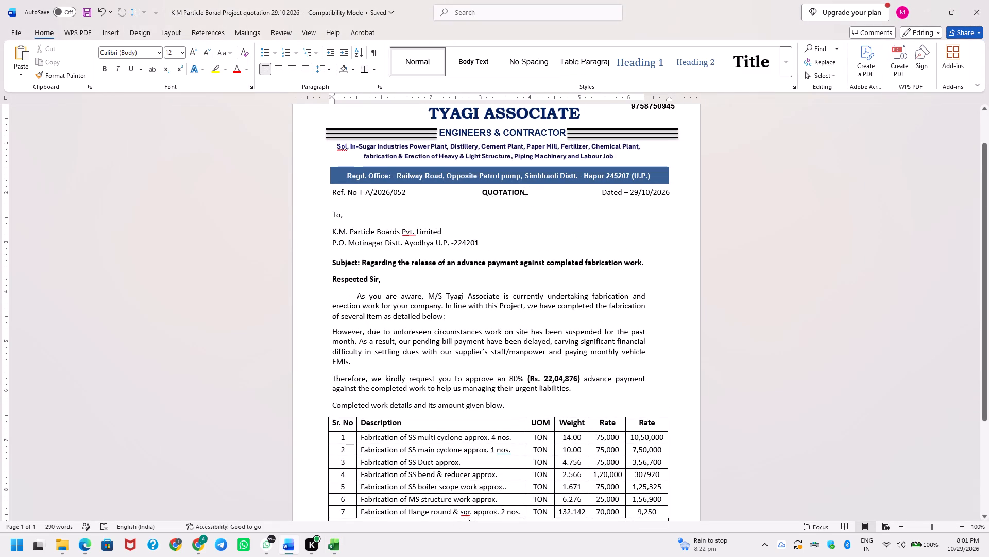
key(ctrl+shift+Left)
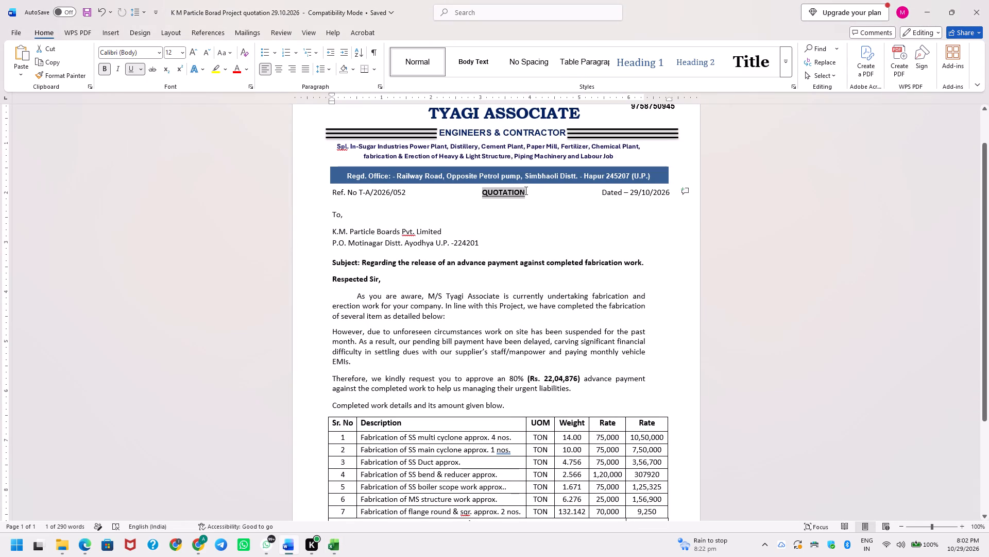
key(BackSpace)
key(Tab)
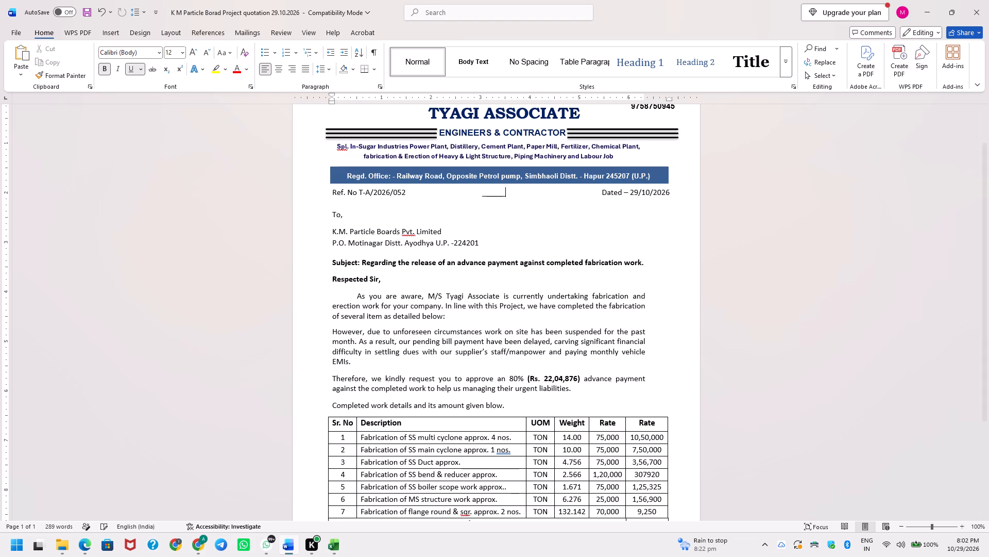
key(ctrl+shift+Left)
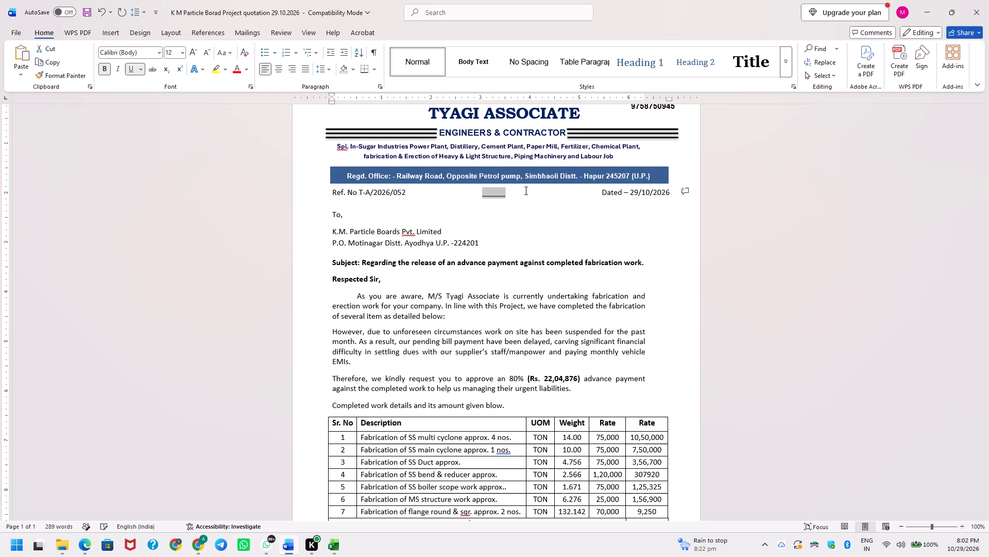
key(ctrl+u)
key(Down)
key(Up)
key(ctrl+s)
key(ctrl+s)
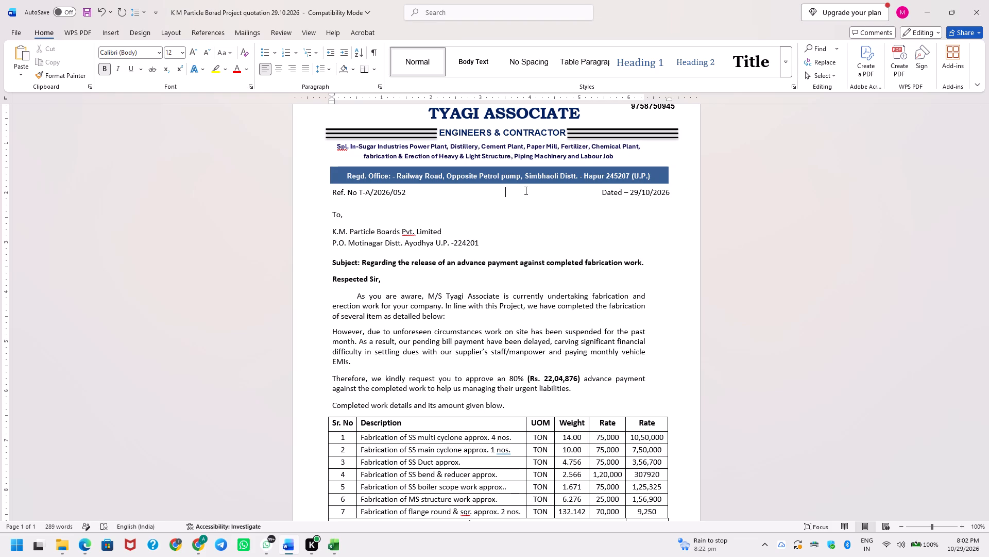
key(ctrl+s)
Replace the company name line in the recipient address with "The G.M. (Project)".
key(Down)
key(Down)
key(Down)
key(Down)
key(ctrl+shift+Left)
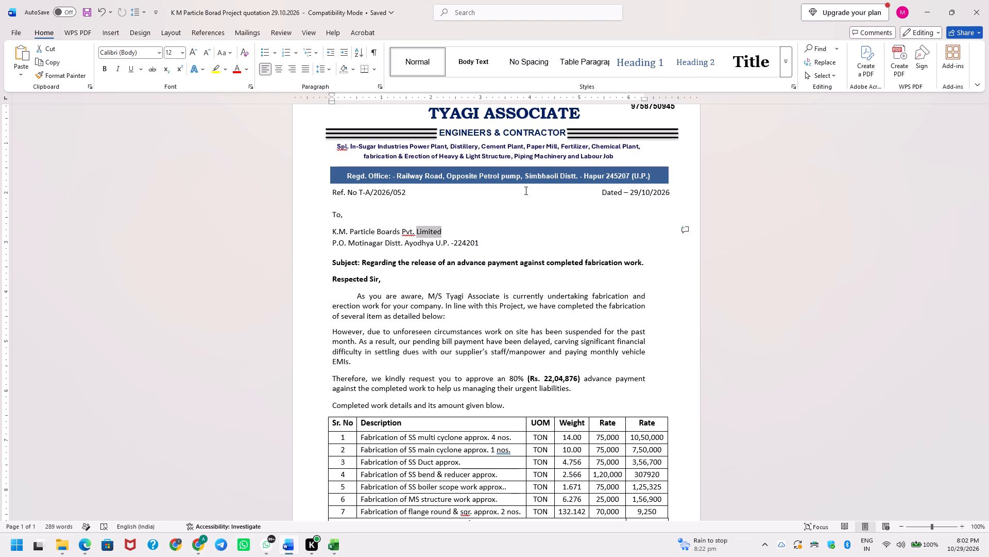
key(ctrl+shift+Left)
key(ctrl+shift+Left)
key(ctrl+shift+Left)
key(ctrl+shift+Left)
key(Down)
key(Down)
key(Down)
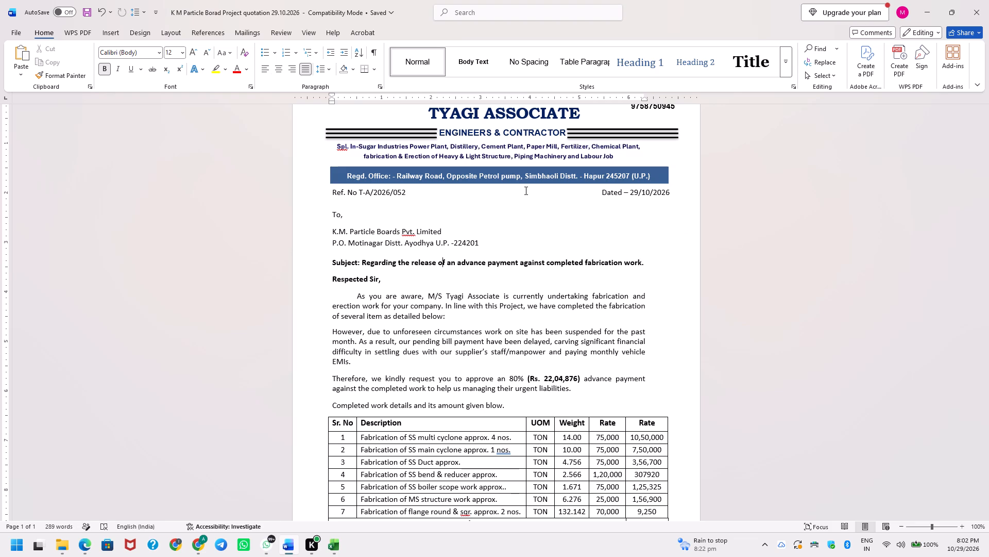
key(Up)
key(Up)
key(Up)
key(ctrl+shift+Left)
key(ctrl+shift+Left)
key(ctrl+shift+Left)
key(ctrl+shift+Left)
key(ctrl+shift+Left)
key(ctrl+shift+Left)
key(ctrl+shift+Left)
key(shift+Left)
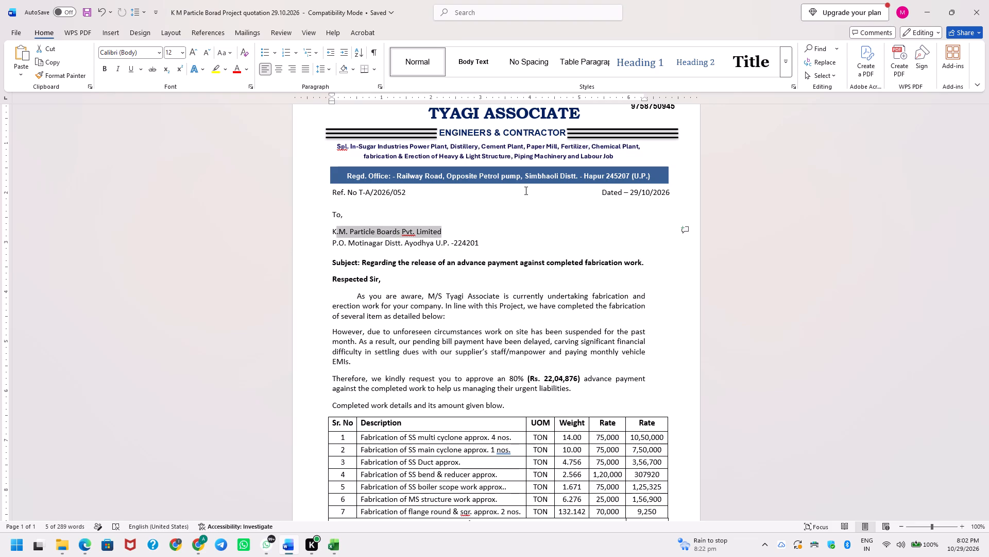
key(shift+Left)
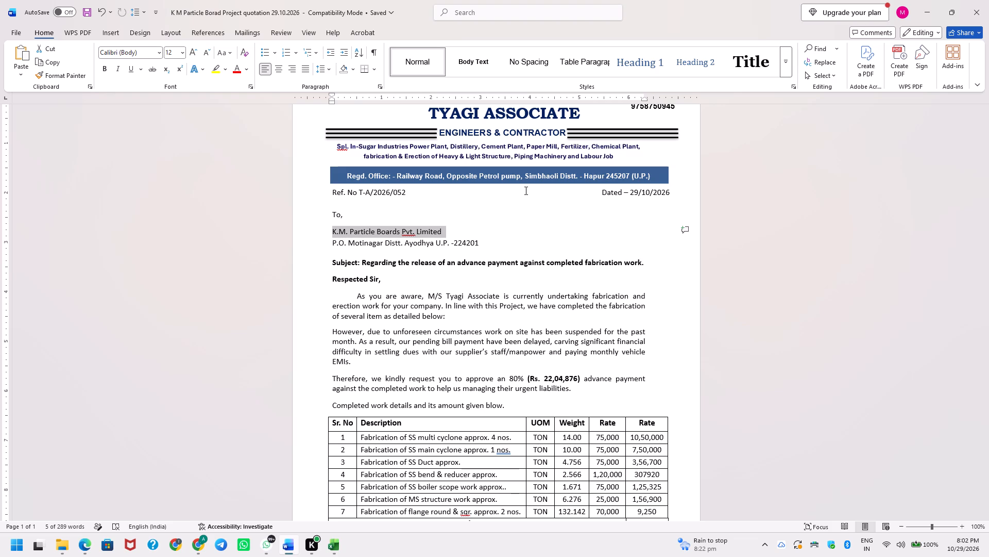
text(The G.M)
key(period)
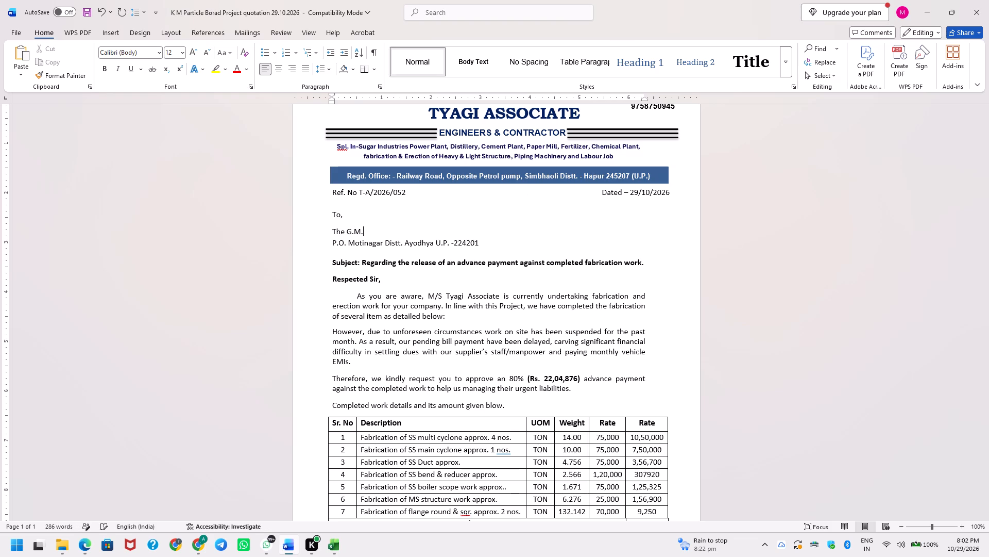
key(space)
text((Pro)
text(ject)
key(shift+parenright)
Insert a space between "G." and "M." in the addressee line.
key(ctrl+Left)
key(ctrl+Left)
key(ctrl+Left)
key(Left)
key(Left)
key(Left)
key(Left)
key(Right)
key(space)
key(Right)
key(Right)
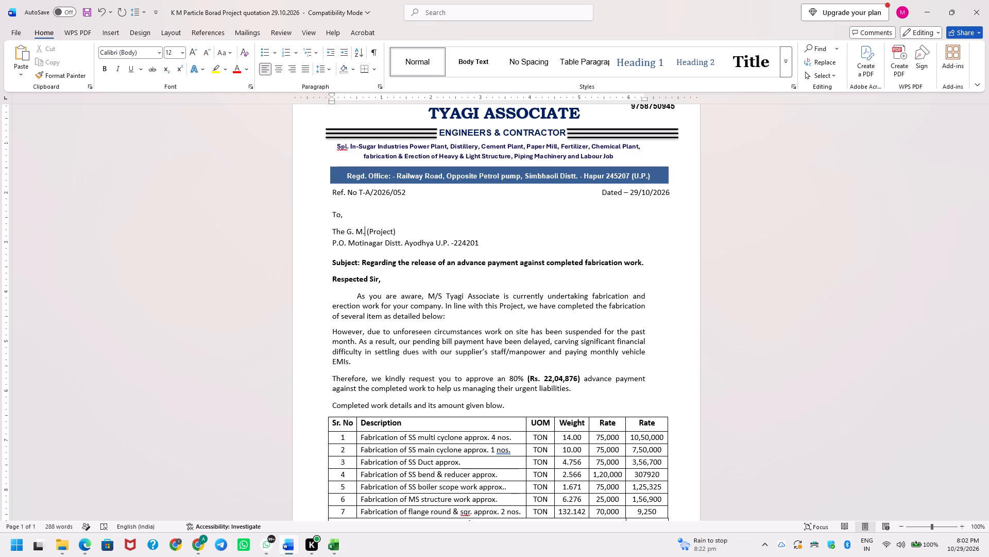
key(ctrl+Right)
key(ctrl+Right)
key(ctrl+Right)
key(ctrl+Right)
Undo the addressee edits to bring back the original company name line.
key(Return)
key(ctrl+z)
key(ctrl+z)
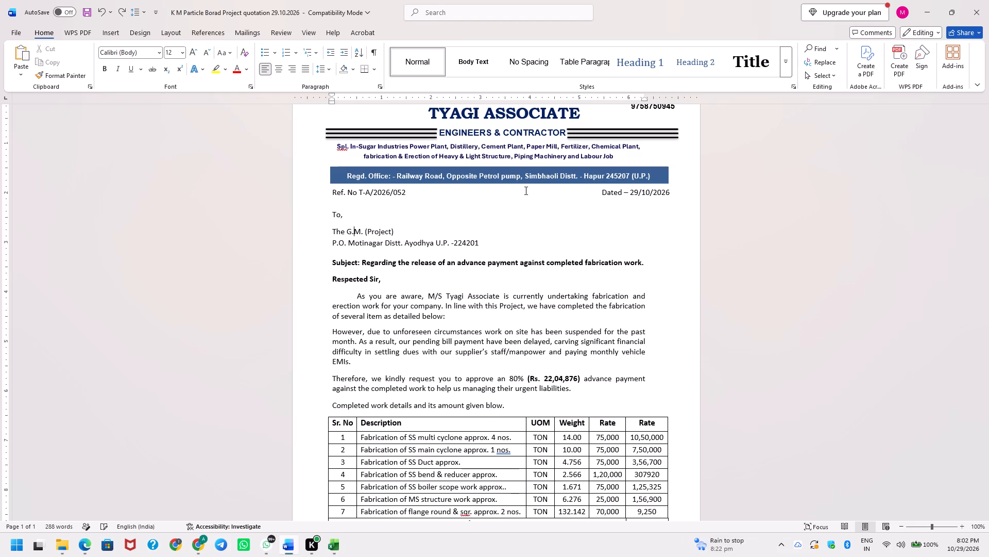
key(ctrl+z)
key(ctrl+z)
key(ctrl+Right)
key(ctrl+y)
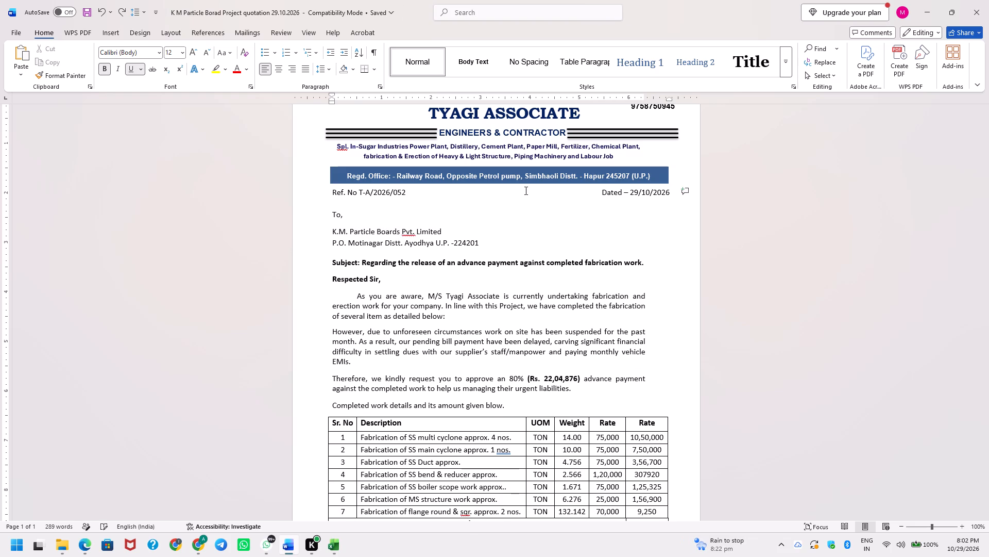
Insert the line "The G M (Project)" above the company name in the recipient address and save the letter.
key(Down)
key(Down)
key(Down)
key(Down)
key(Left)
key(Home)
key(Return)
key(Up)
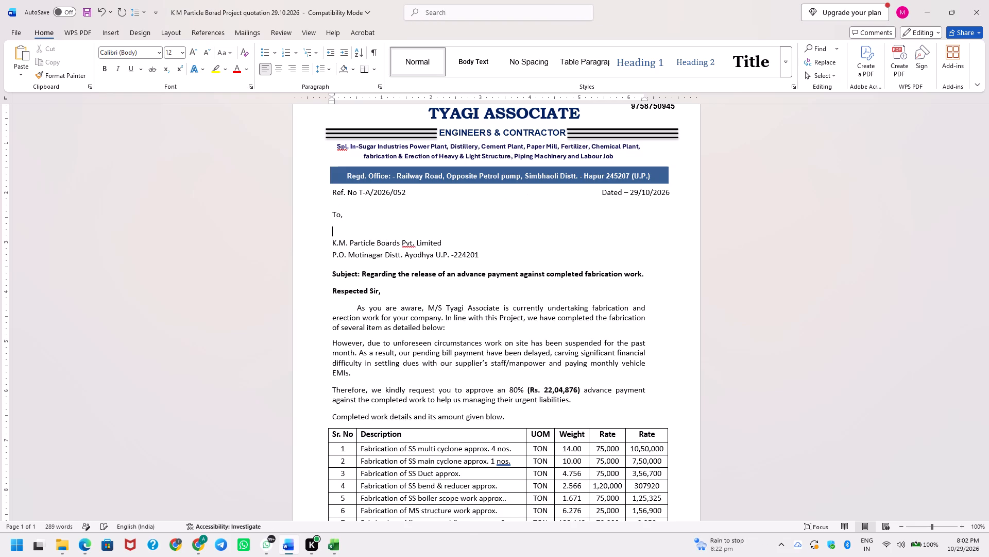
text(The)
key(space)
key(shift+g)
key(space)
text(M)
key(space)
text((Project)
key(shift+parenright)
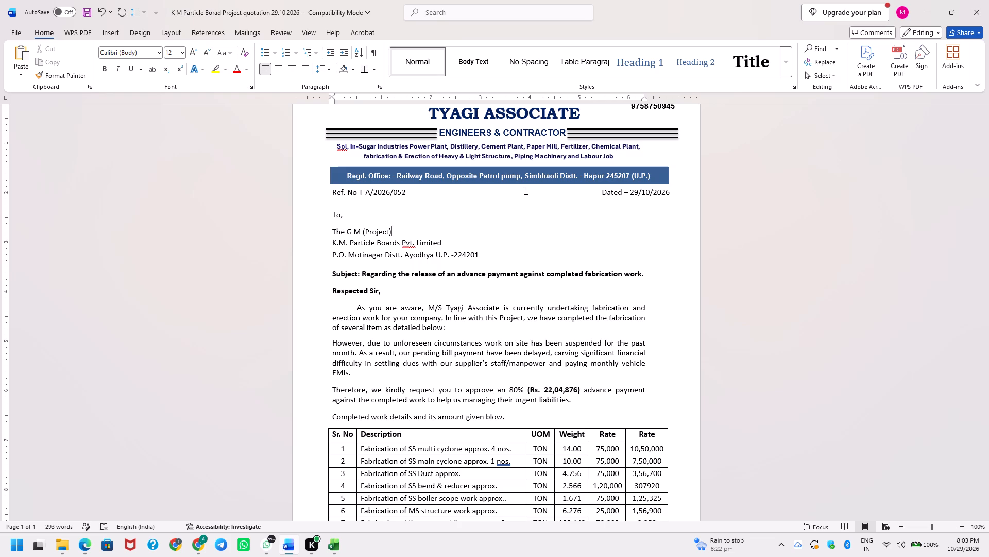
key(Down)
key(ctrl+s)
key(ctrl+s)
key(ctrl+s)
key(ctrl+s)
Centre the "Description" heading in the completed work table.
scroll(575, 309, down, 3)
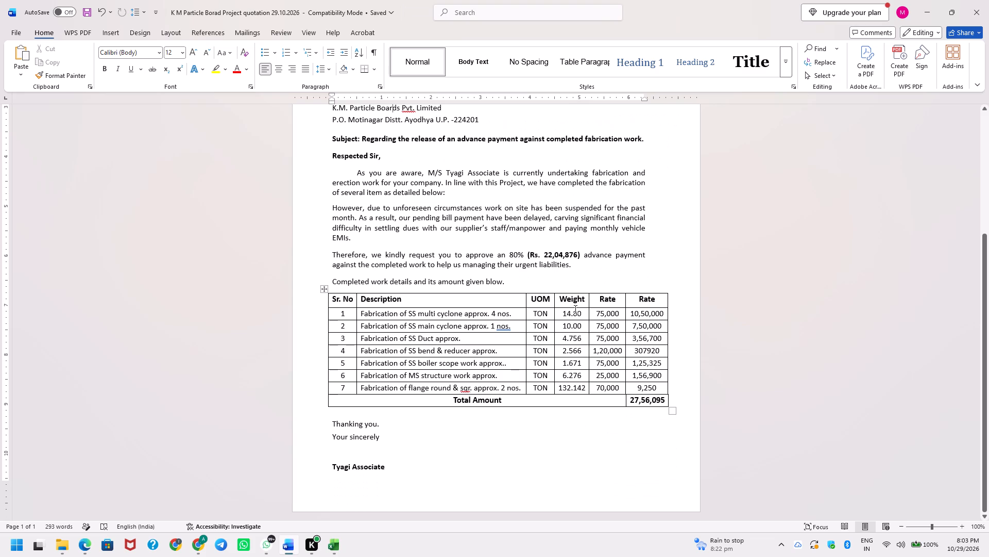
click(365, 301)
click(274, 69)
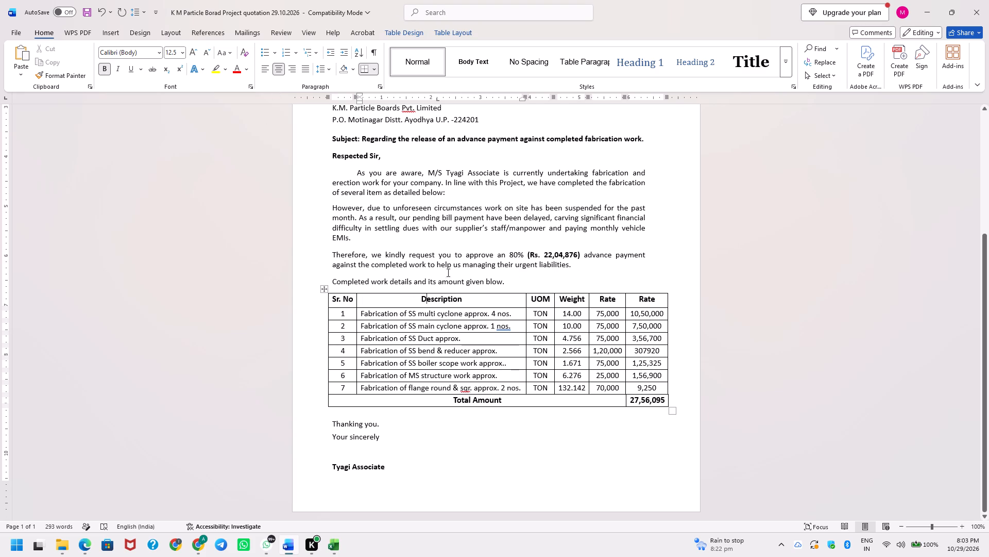
Check the header and first item cells of the completed work table, from UOM through to the Rate column.
click(534, 304)
key(Tab)
key(Tab)
key(Tab)
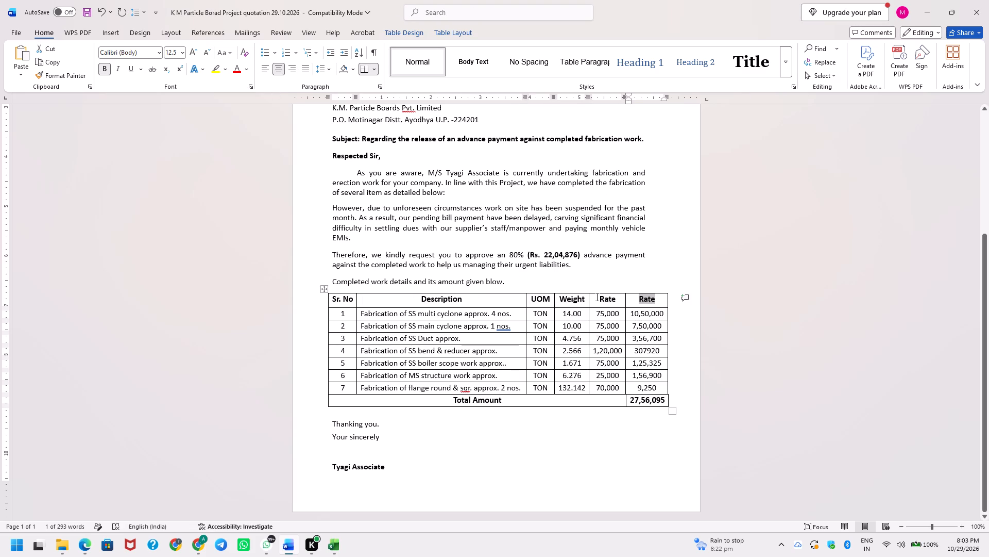
key(Tab)
key(Tab)
key(Tab)
key(Tab)
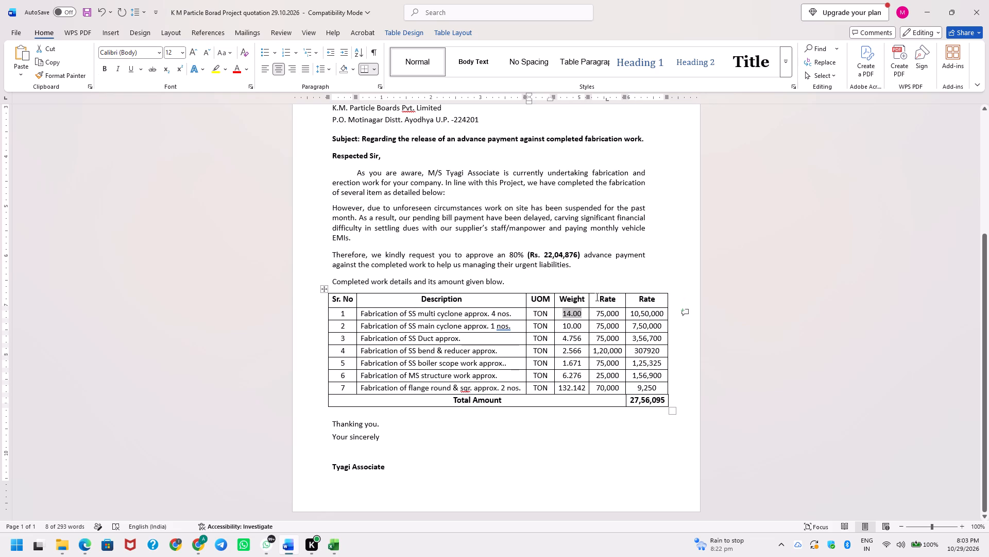
key(Tab)
key(Down)
Save the letter and print it to PDF, replacing "K M Particle Boards regarding advance payment 29.10.2026" in the Quotation PDF folder.
key(ctrl+s)
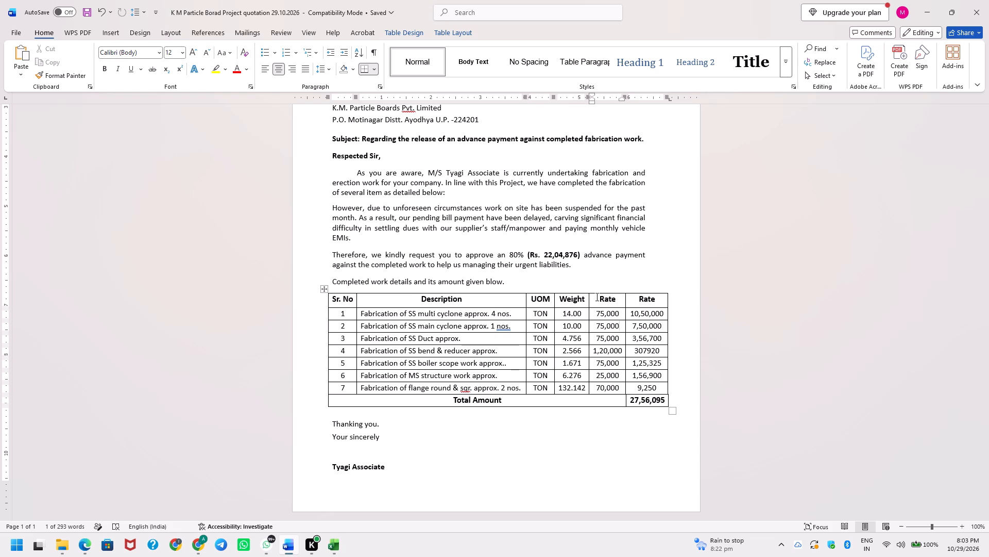
key(ctrl+p)
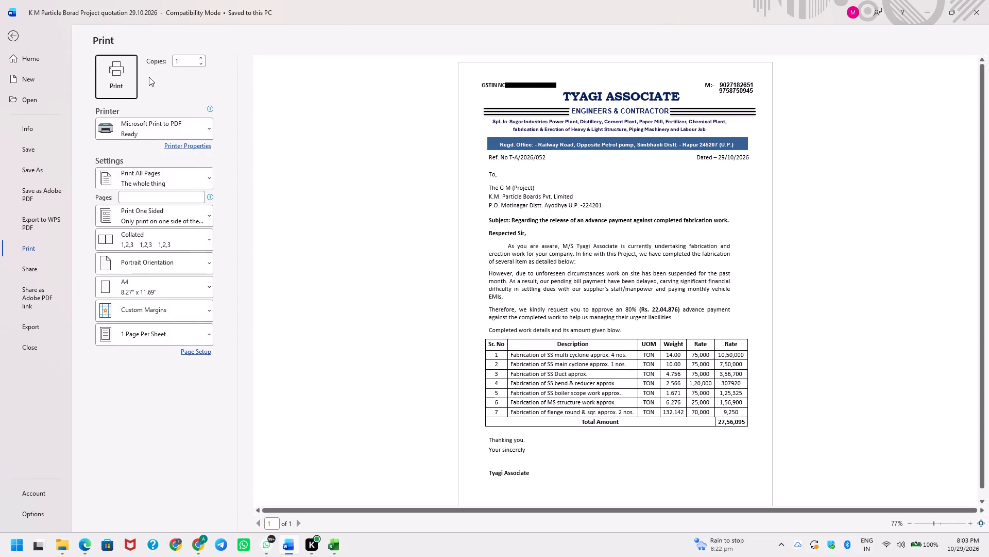
click(115, 78)
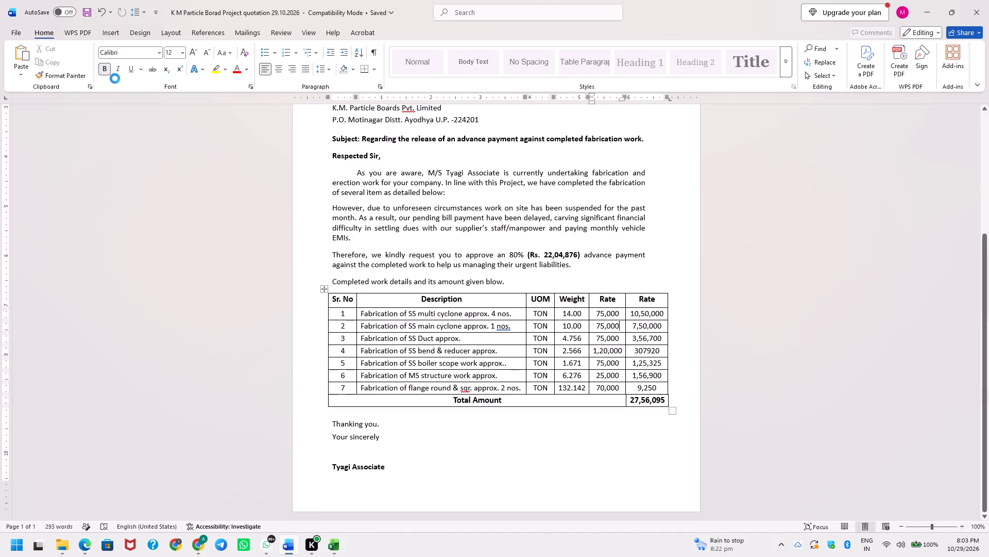
click(601, 226)
key(Return)
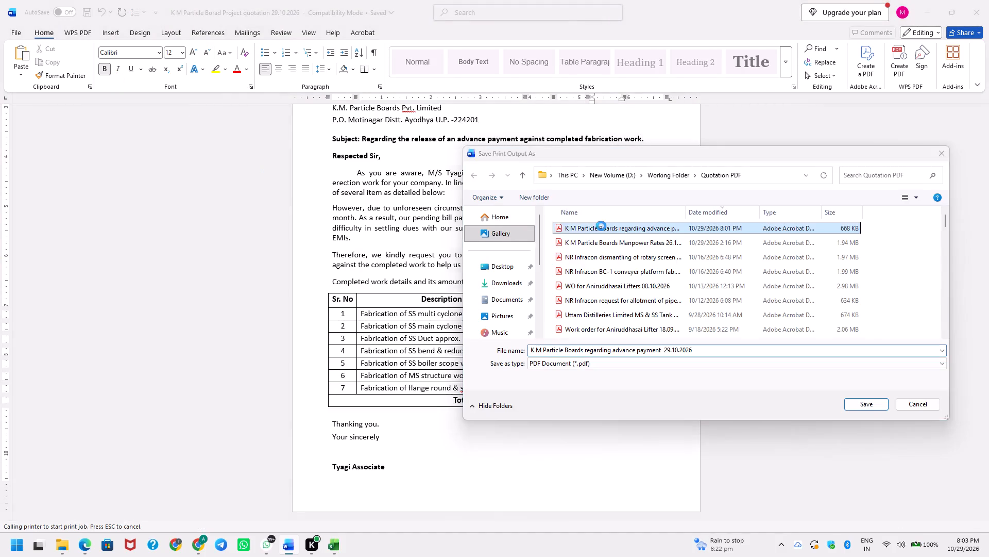
key(Left)
key(Return)
key(ctrl+s)
key(ctrl+s)
key(ctrl+s)
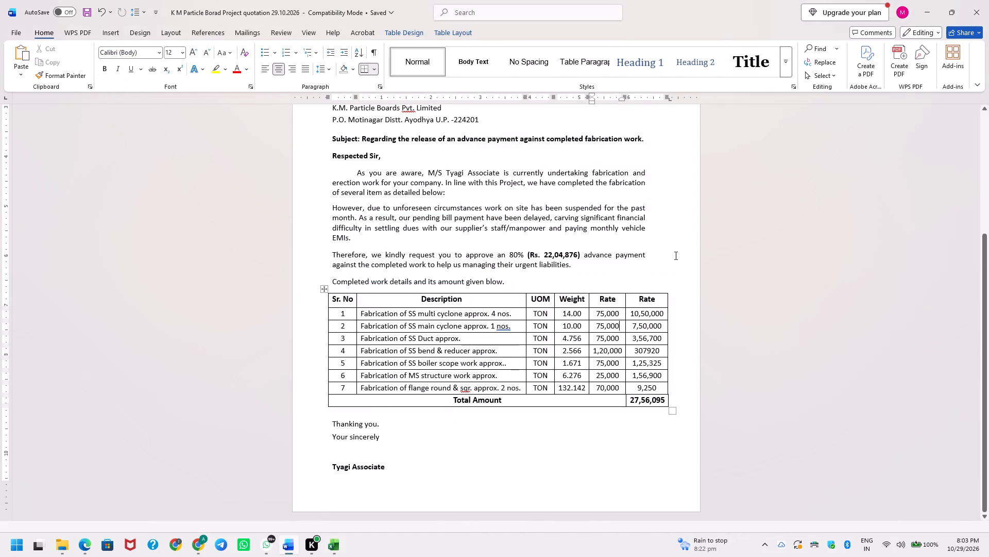
key(ctrl+s)
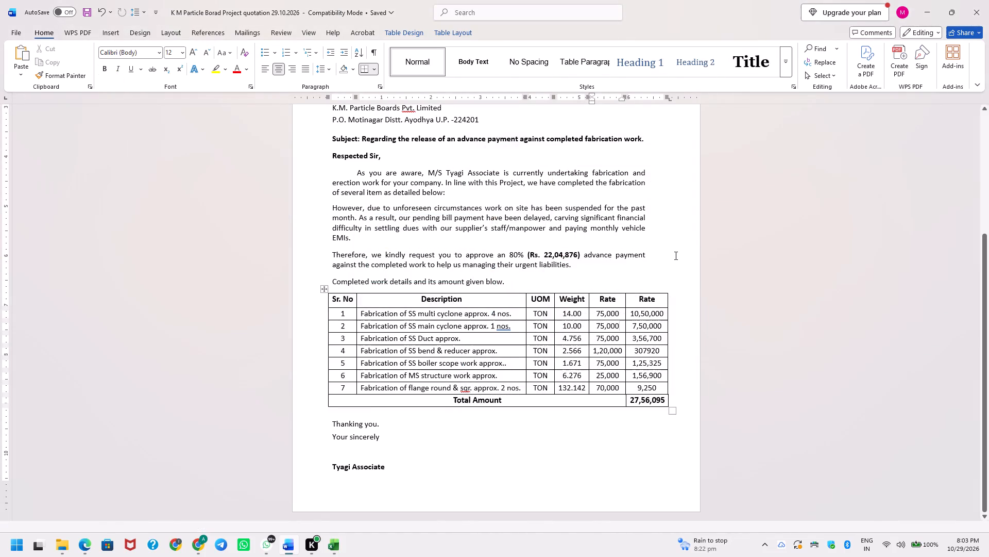
Switch to the TYAGI ASSOCIATE MASAUDHA workbook in Excel and copy the total beneath the column H amounts on the Flange fab sheet.
key(alt+Tab)
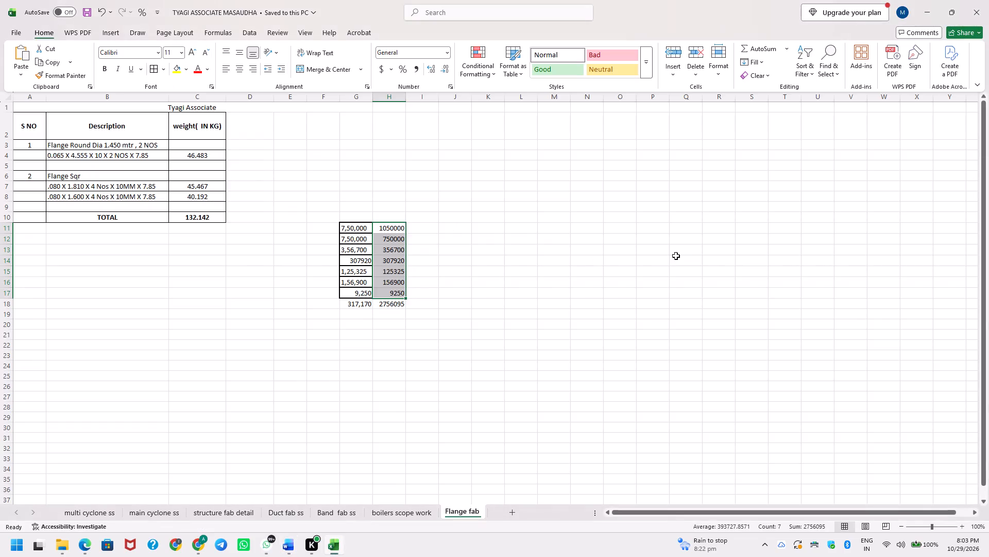
key(Down)
key(Down)
key(Down)
key(Down)
key(Down)
key(ctrl+Down)
key(ctrl+c)
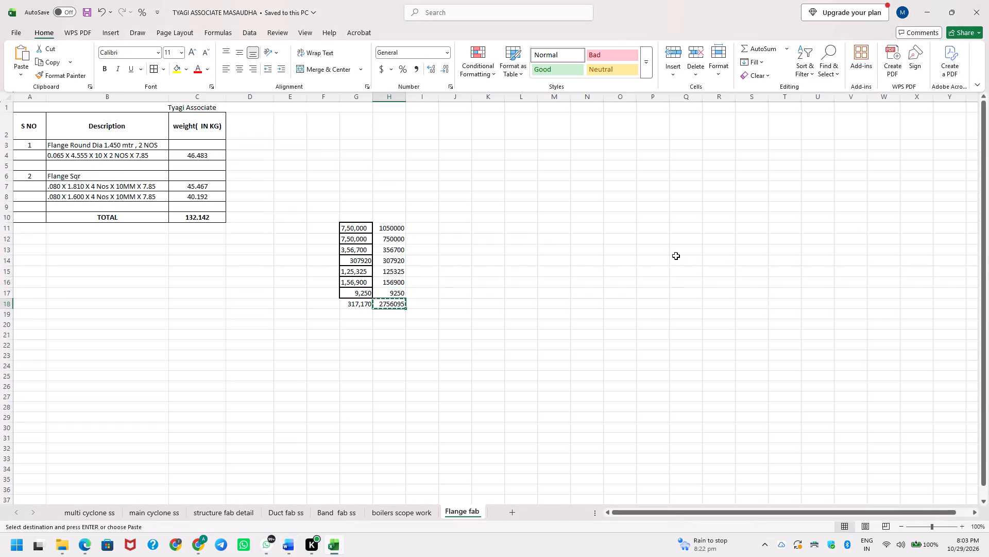
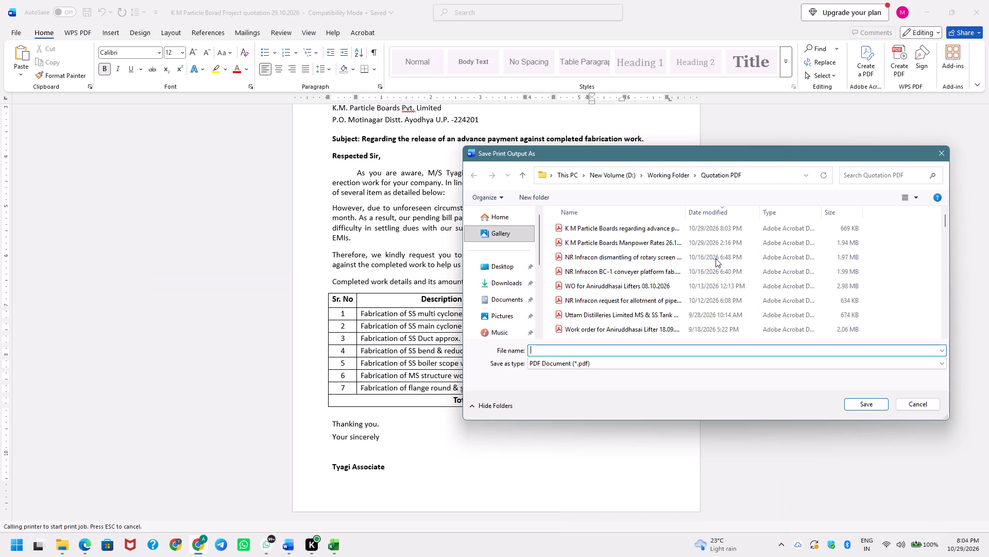
Switch to the TYAGI ASSOCIATE MASAUDHA workbook in Excel and close it.
click(335, 544)
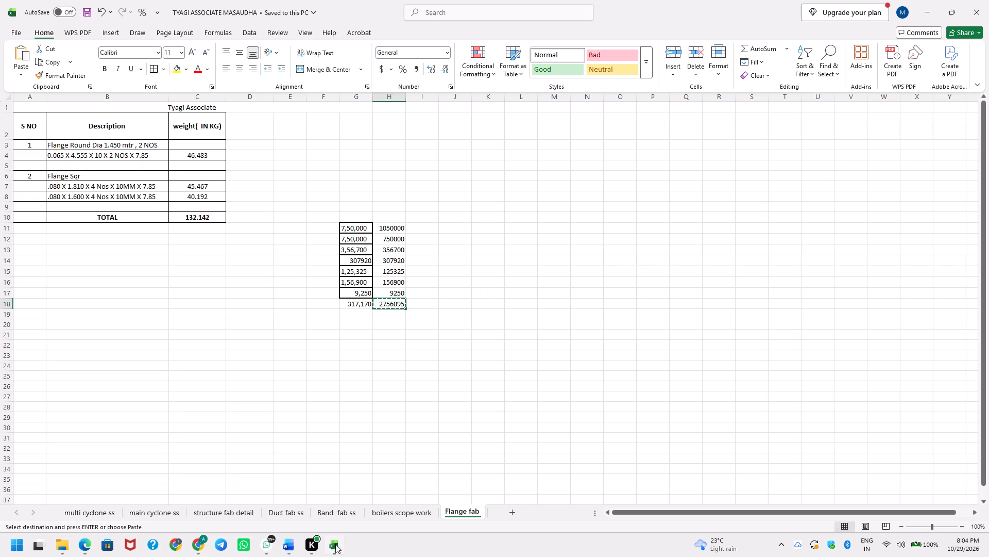
click(988, 0)
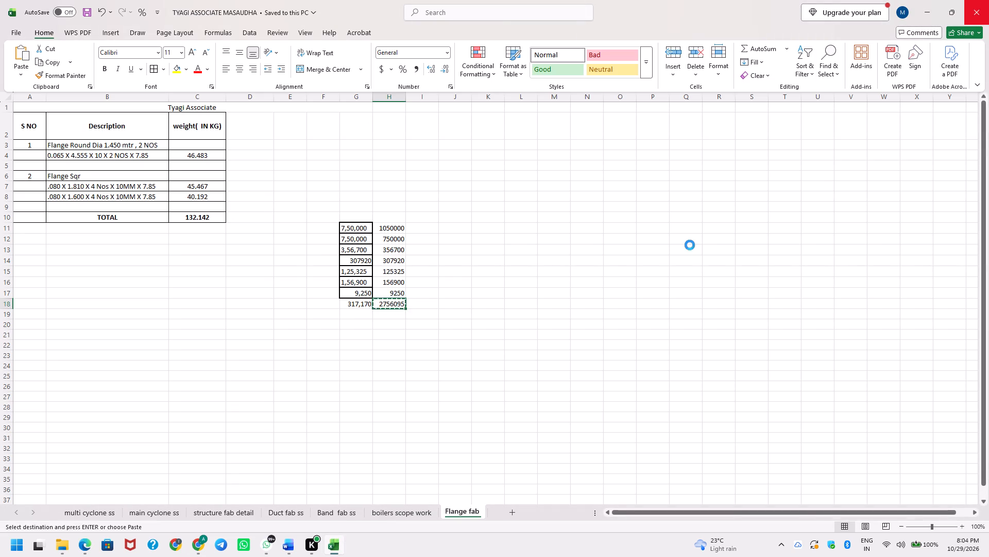
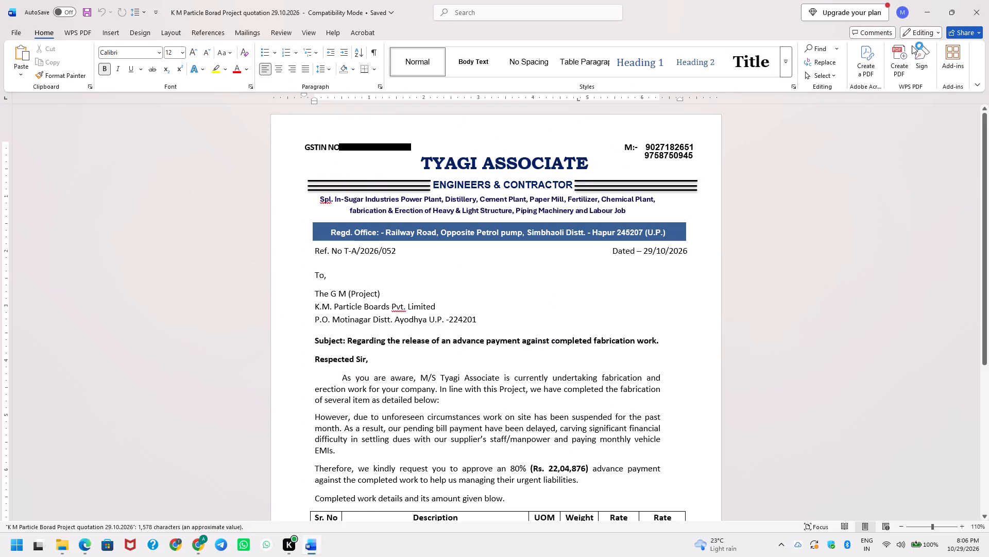
Save the advance-payment request letter in Word.
key(ctrl+shift+p)
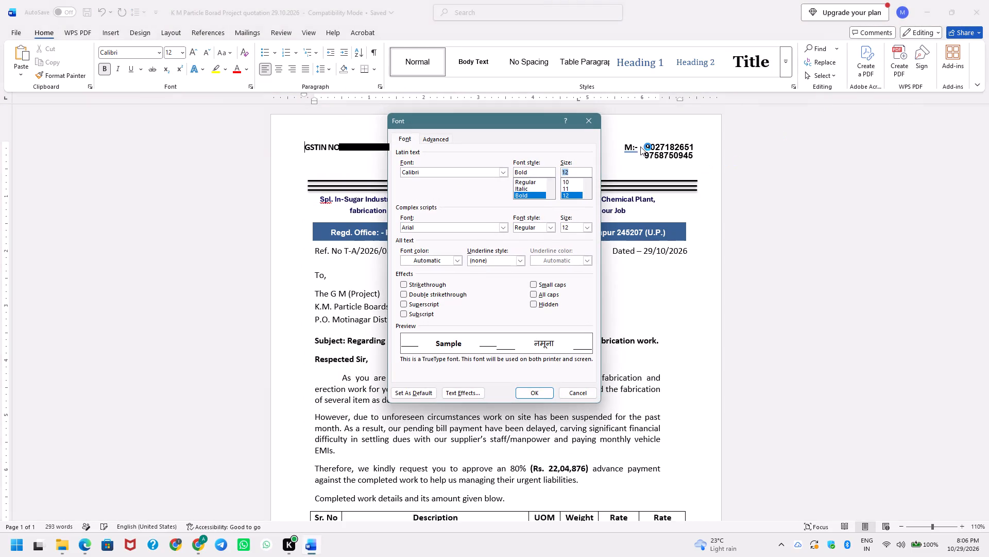
key(Escape)
click(698, 252)
key(ctrl+s)
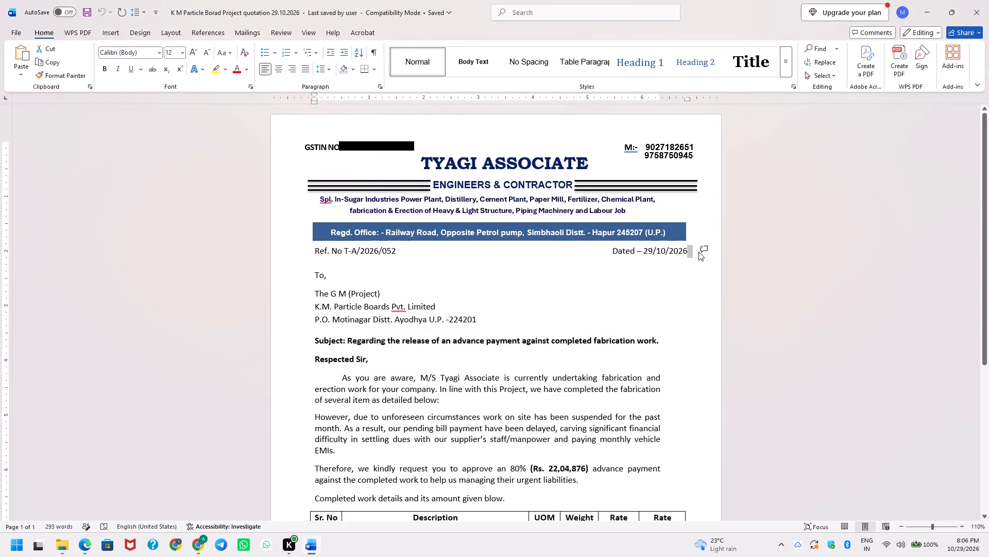
Print the letter with Microsoft Print to PDF, overwriting the existing "K M Particle Boards regarding advance payment" file in Quotation PDF.
scroll(671, 282, down, 3)
scroll(671, 282, up, 3)
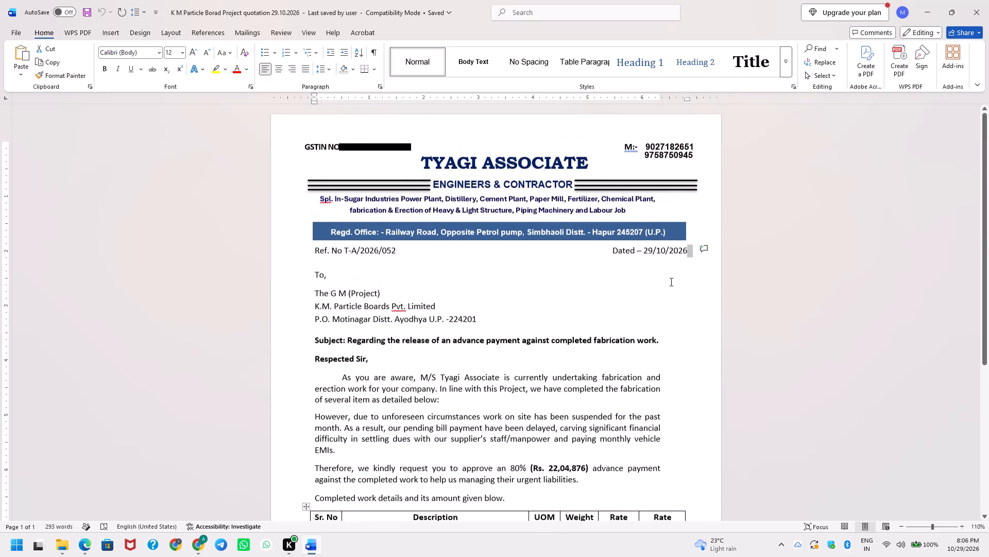
key(ctrl+p)
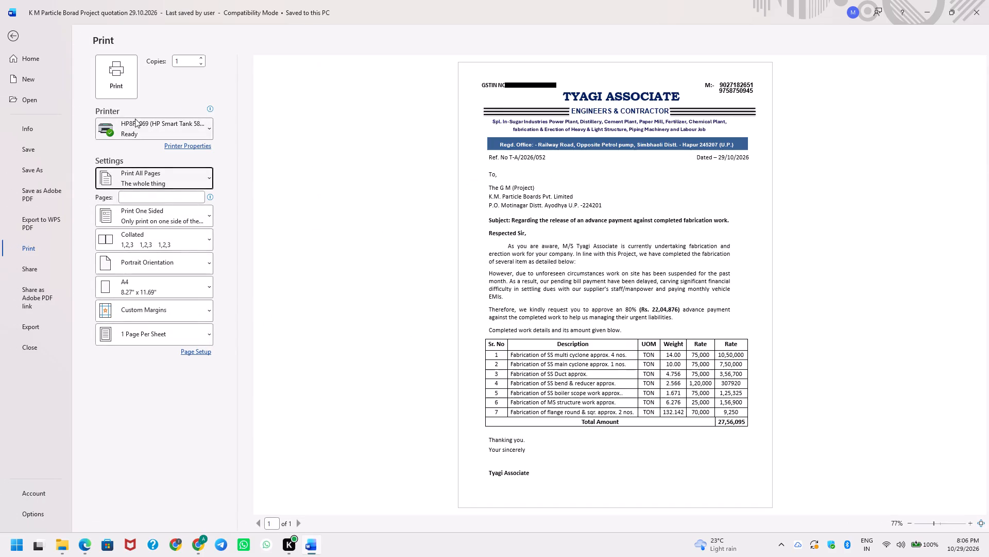
click(135, 118)
click(156, 250)
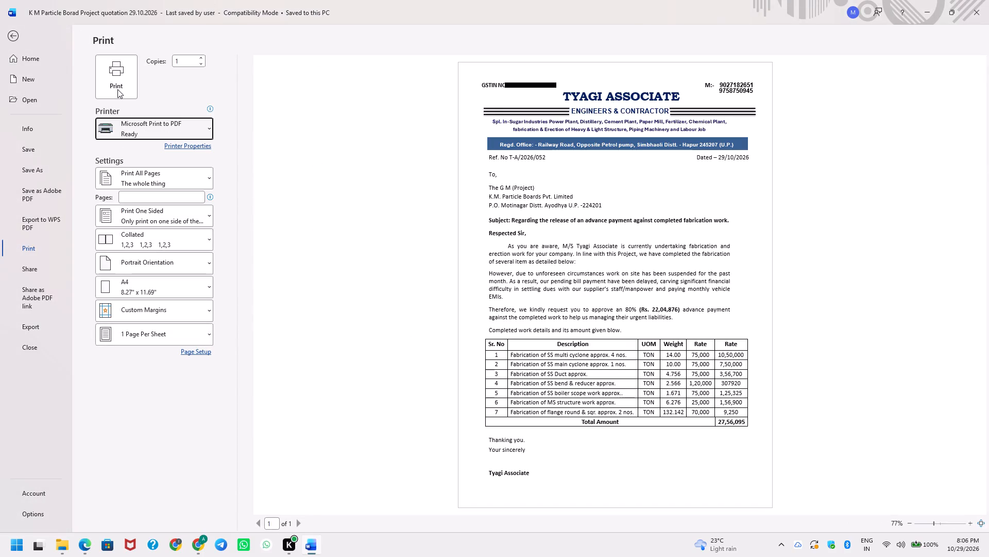
click(117, 89)
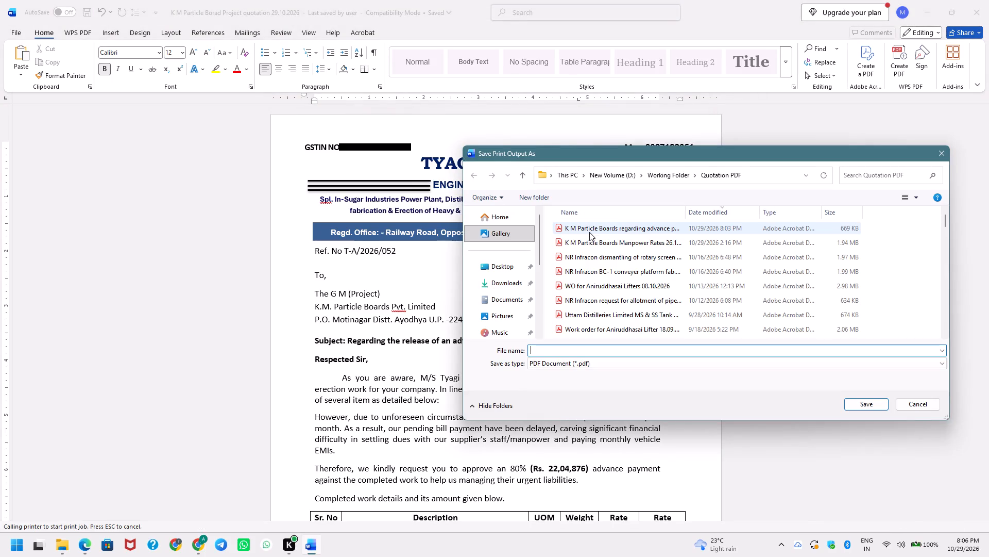
click(589, 232)
key(Return)
key(Left)
key(Return)
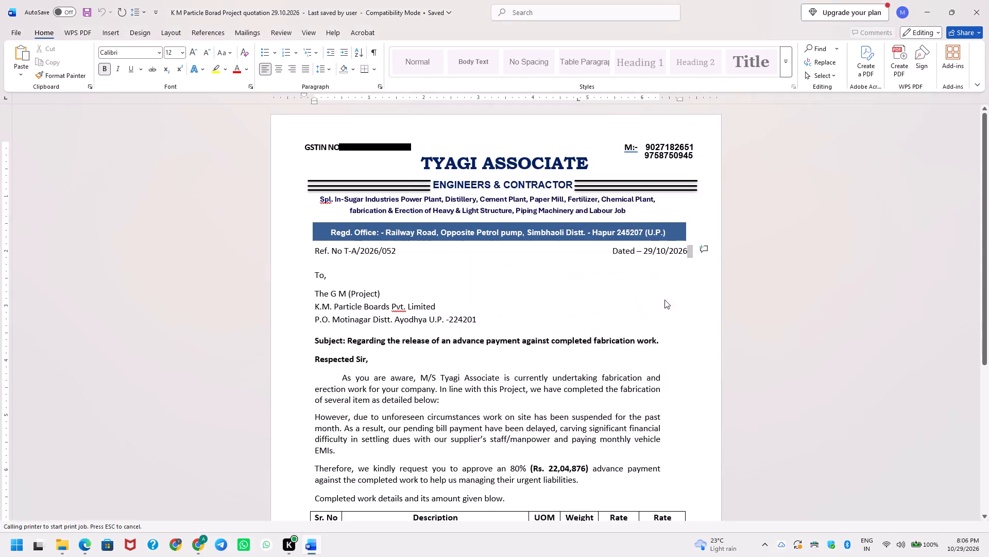
Save the letter again and close it in Word.
key(ctrl+s)
key(alt+F4)
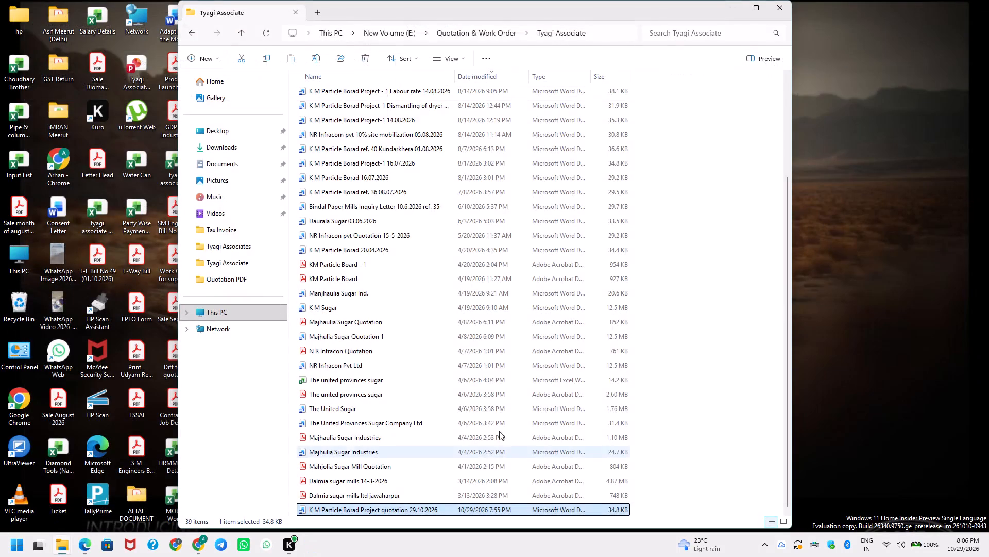
Switch to the Quotation PDF folder in File Explorer and open "K M Particle Boards regarding advance payment 29.10.2026".
key(alt+Tab)
key(alt+Tab)
key(Down)
key(Up)
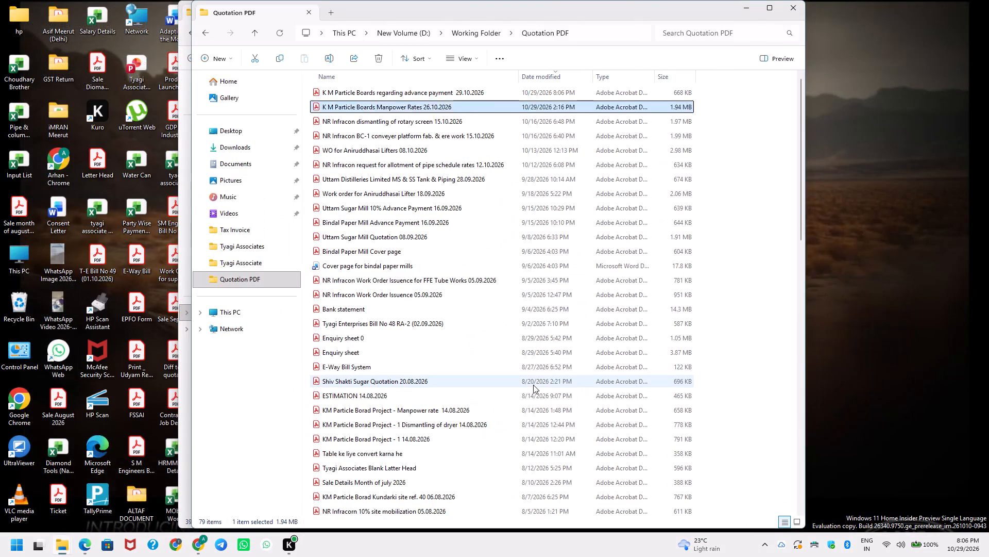
key(Return)
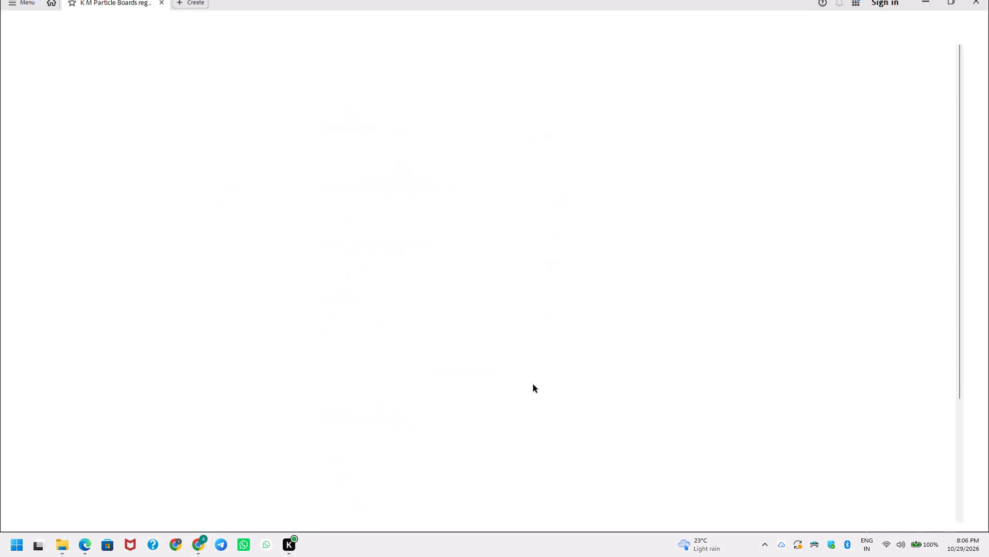
Review the exported PDF letter, checking its letterhead, request text, 80% advance amount and completed-work table.
scroll(654, 352, down, 1)
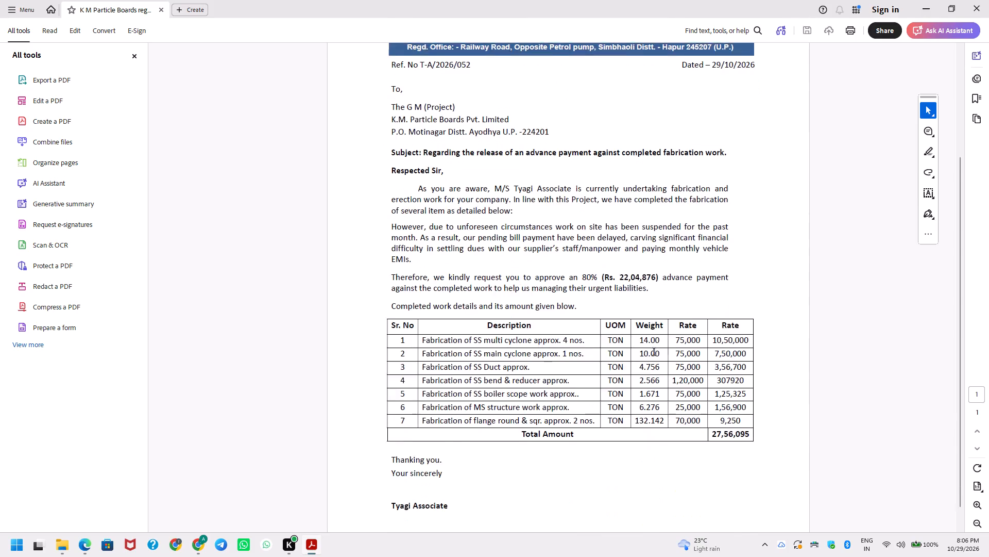
scroll(654, 352, down, 1)
scroll(654, 352, up, 2)
scroll(667, 338, down, 1)
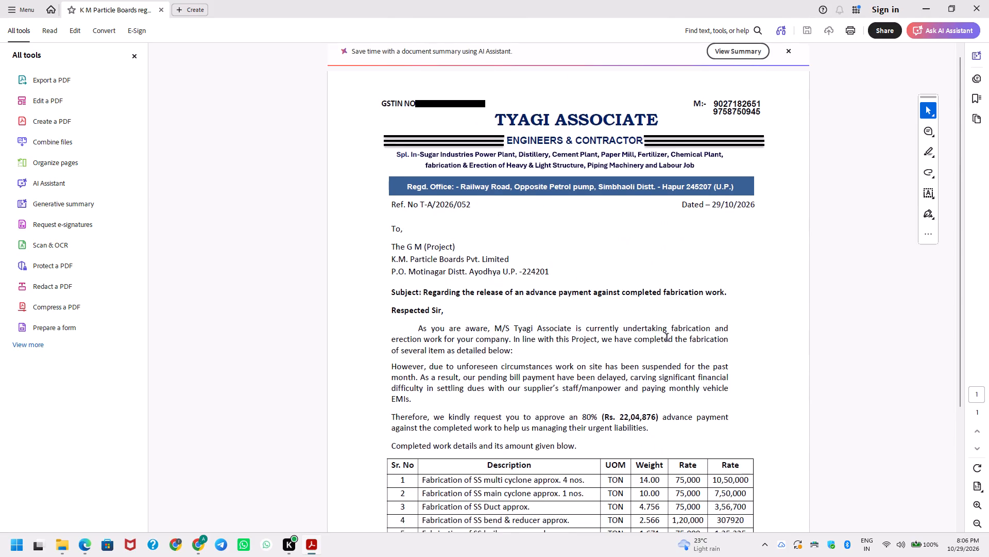
scroll(667, 338, down, 3)
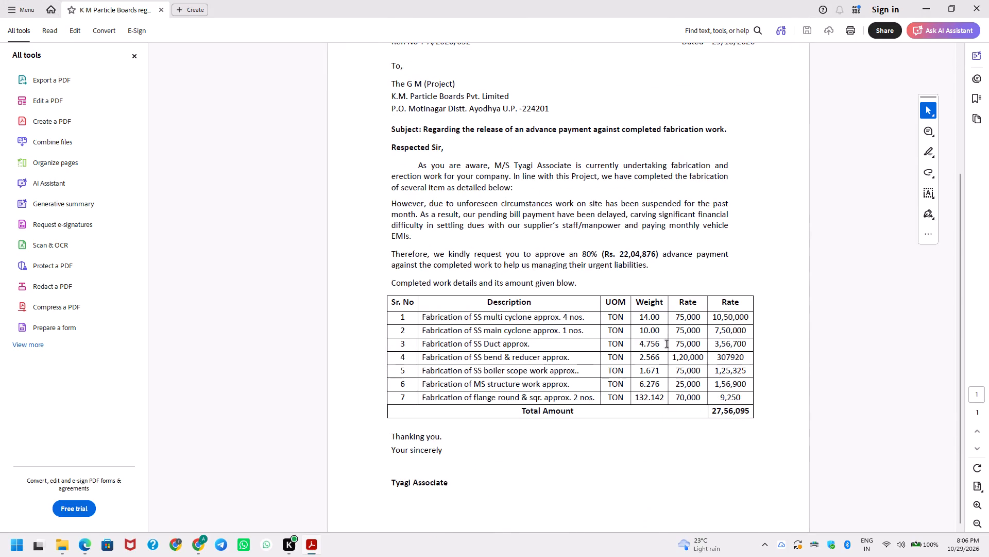
scroll(686, 373, down, 2)
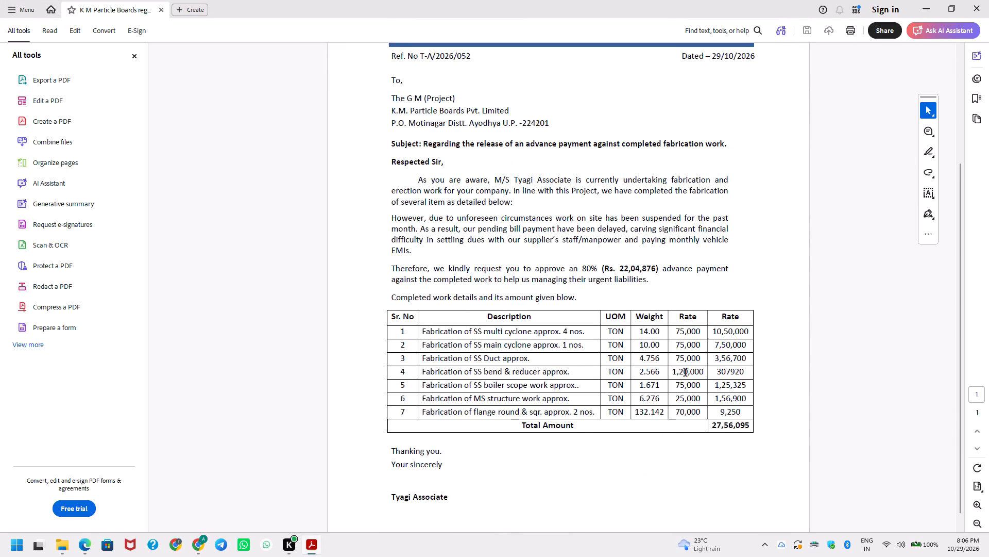
scroll(686, 373, down, 1)
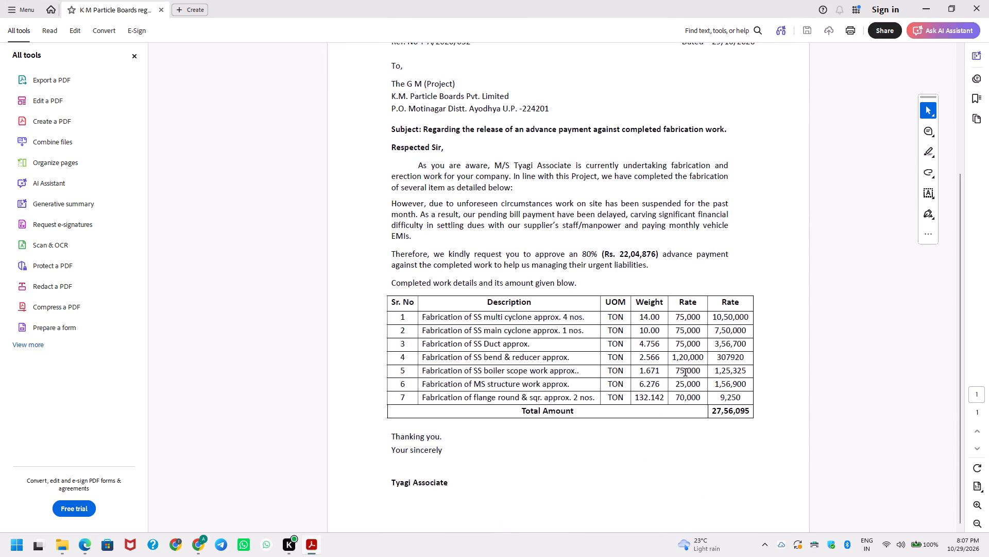
scroll(686, 373, down, 2)
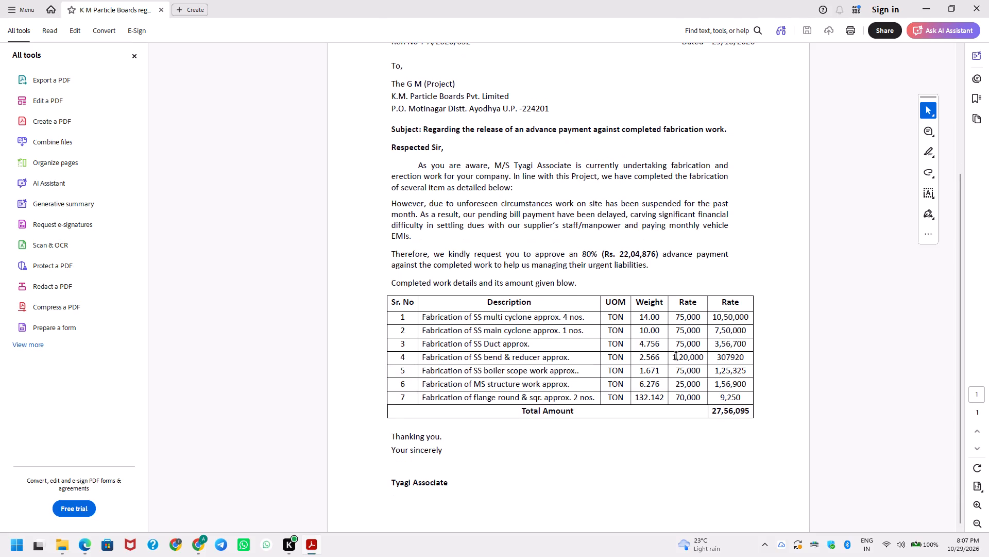
scroll(657, 354, up, 3)
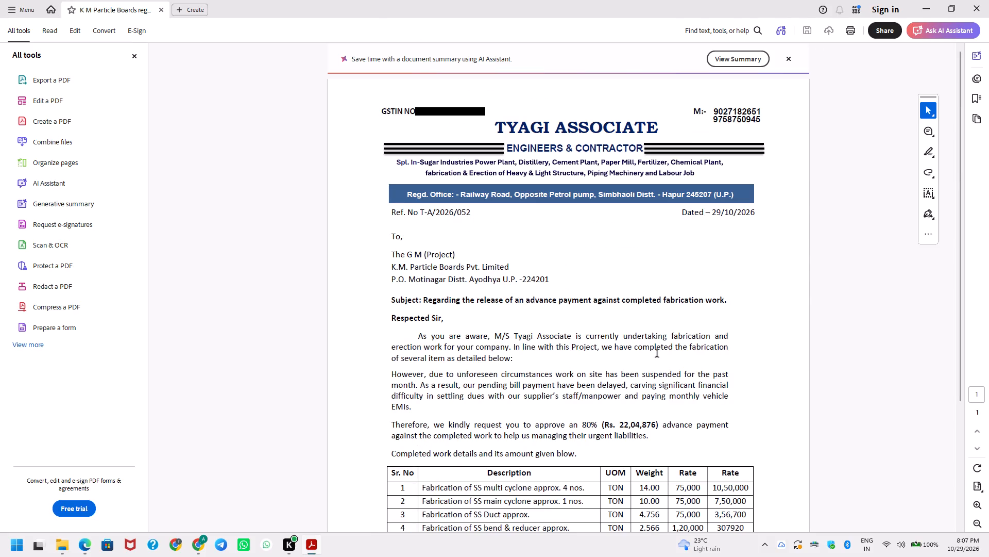
Close the exported advance-payment PDF letter and return to the Quotation PDF folder.
click(981, 0)
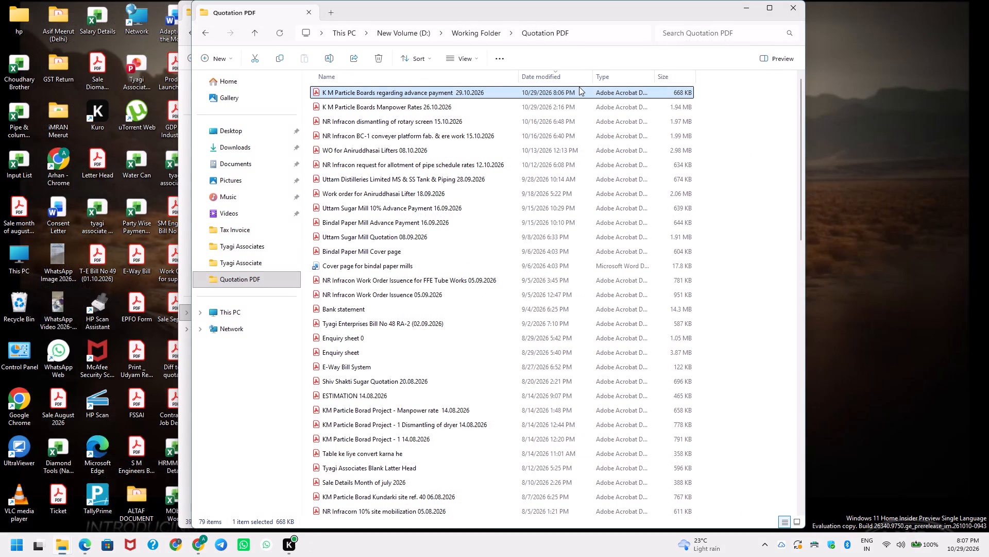
Carry the "K M Particle Boards regarding advance payment 29.10.2026" PDF from the Quotation PDF folder over to WhatsApp.
drag(392, 90, 259, 556)
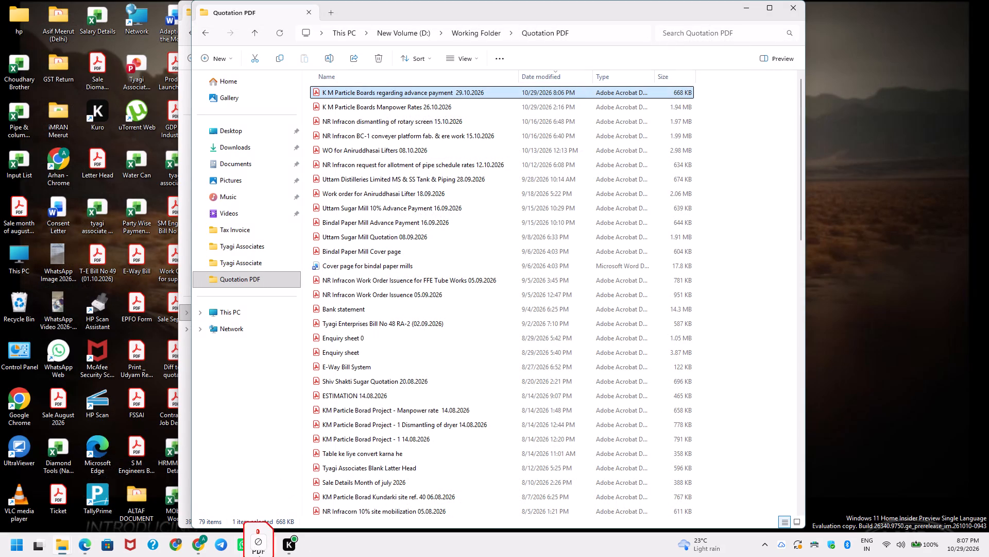
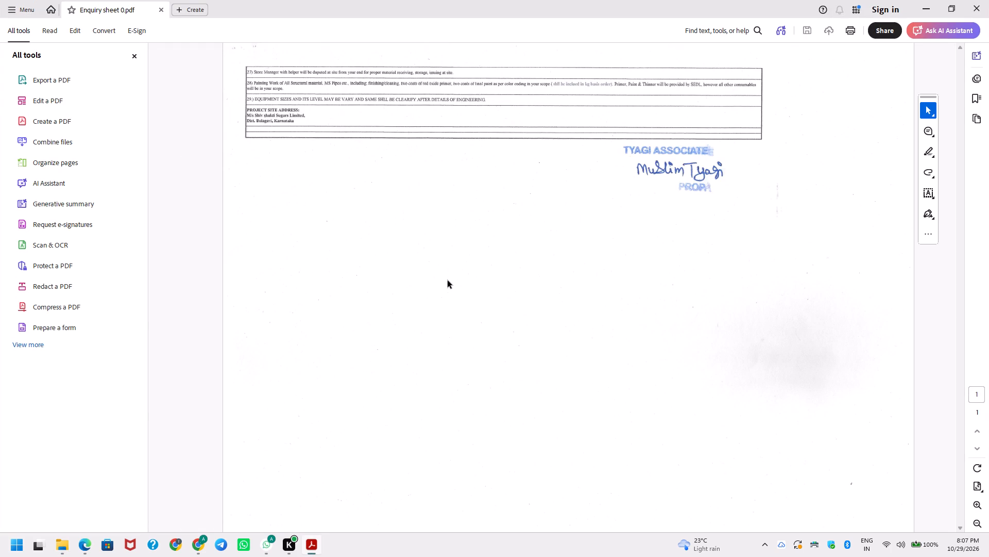
Close "Enquiry sheet 0", open the "Enquiry sheet" PDF in the Quotation PDF folder, examine its scanned work table and close it.
key(alt+F4)
key(Down)
key(Return)
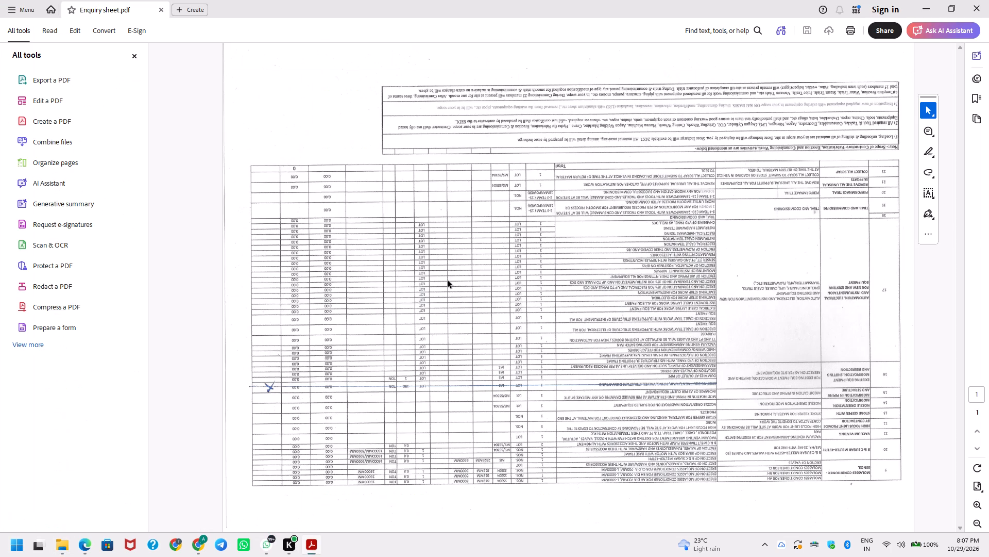
scroll(475, 361, down, 4)
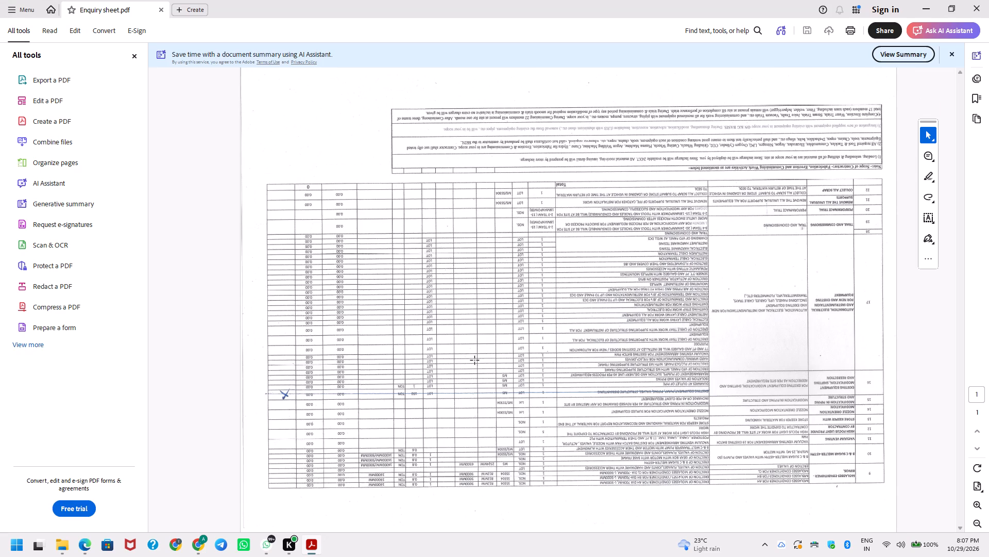
key(alt+F4)
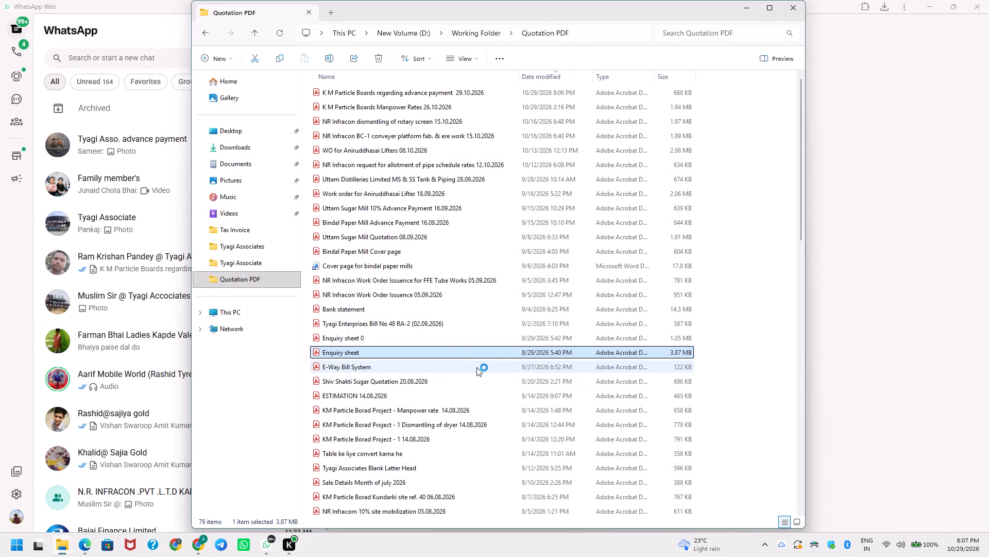